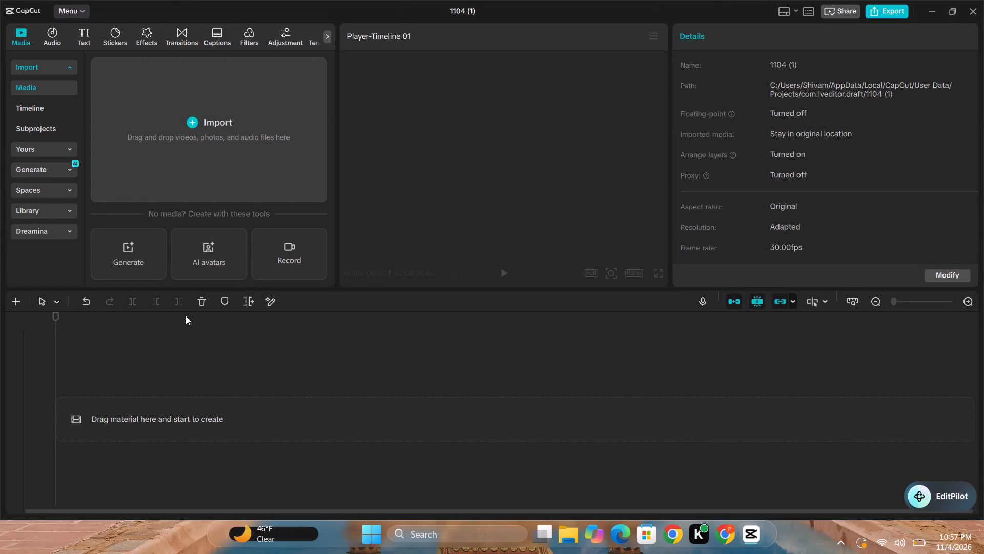
# Import the twelve numbered video clips, 1 through 12, from the Downloads folder into the project media.
pyautogui.click(182, 149)
pyautogui.click(188, 147)
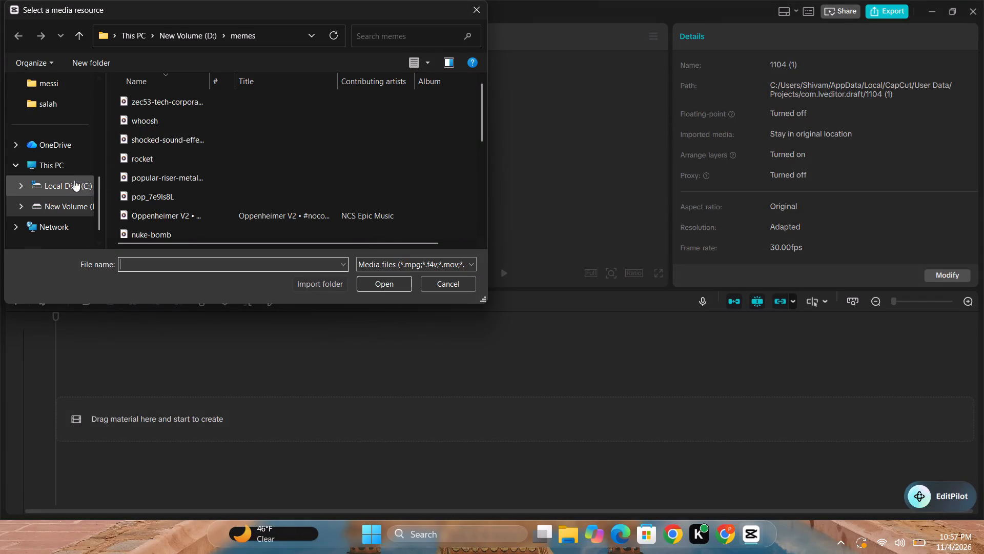
pyautogui.click(71, 214)
pyautogui.scroll(-1, 179, 174)
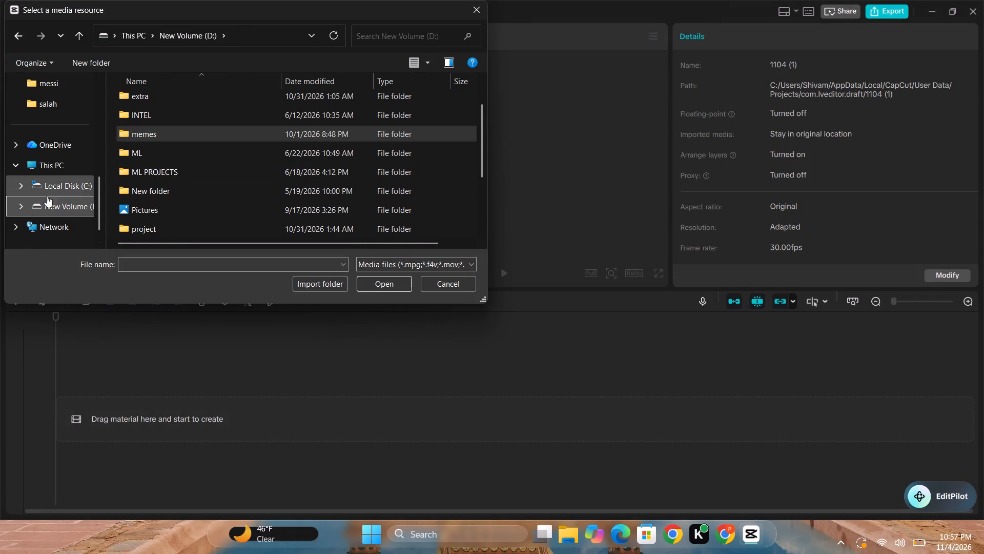
pyautogui.scroll(3, 39, 180)
pyautogui.click(63, 147)
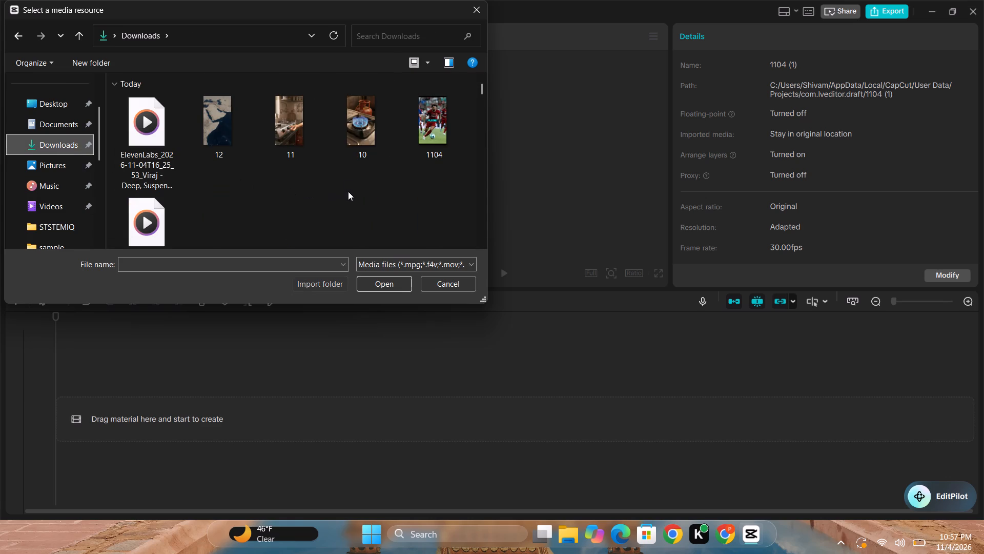
pyautogui.scroll(-1, 348, 191)
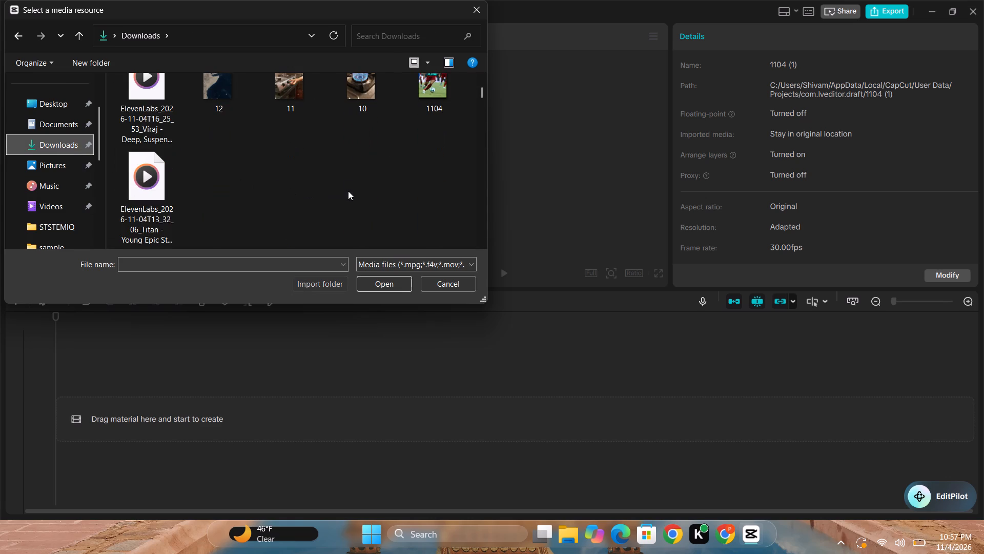
pyautogui.scroll(-2, 348, 191)
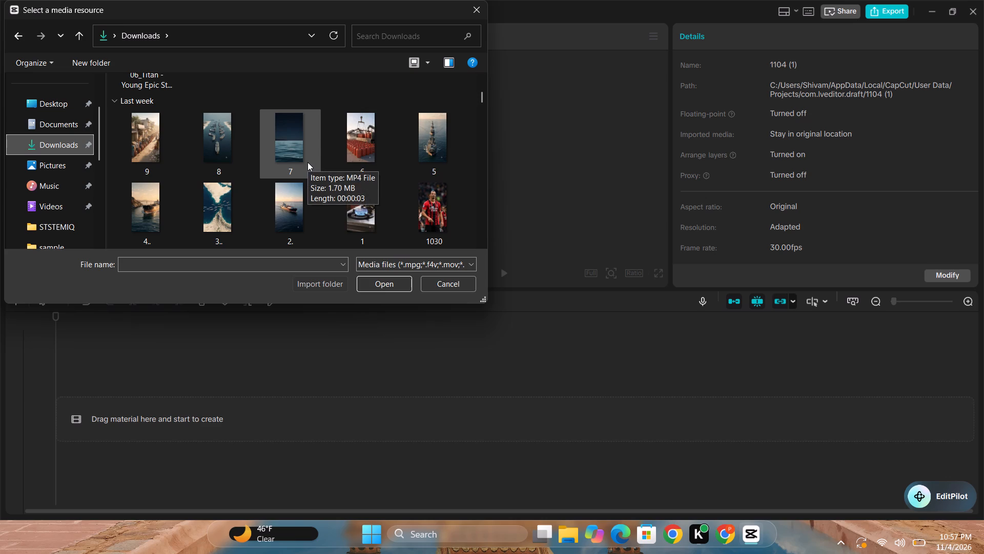
pyautogui.scroll(-1, 307, 162)
pyautogui.scroll(1, 289, 191)
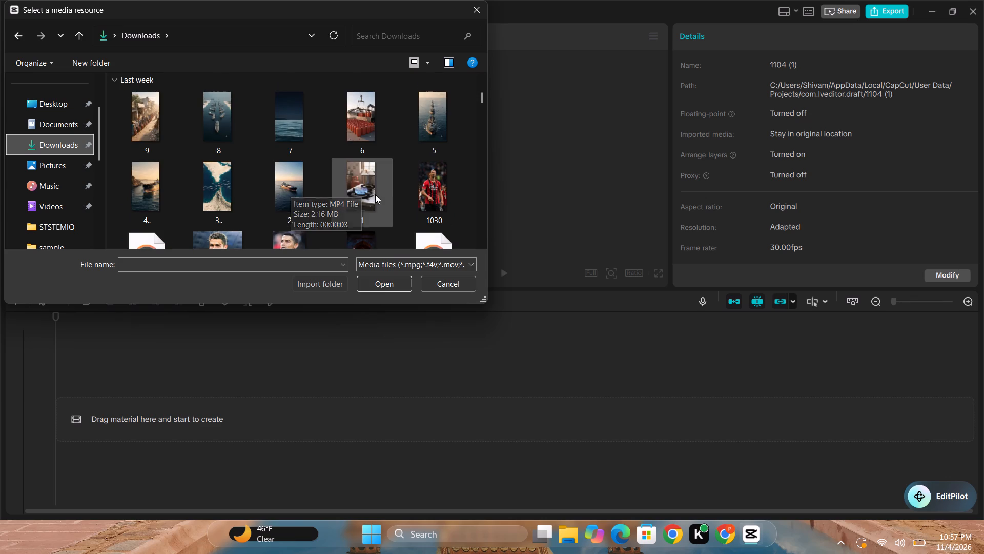
pyautogui.click(363, 190)
pyautogui.keyDown('ctrl'); pyautogui.click(305, 186); pyautogui.keyUp('ctrl')
pyautogui.keyDown('ctrl'); pyautogui.click(232, 191); pyautogui.keyUp('ctrl')
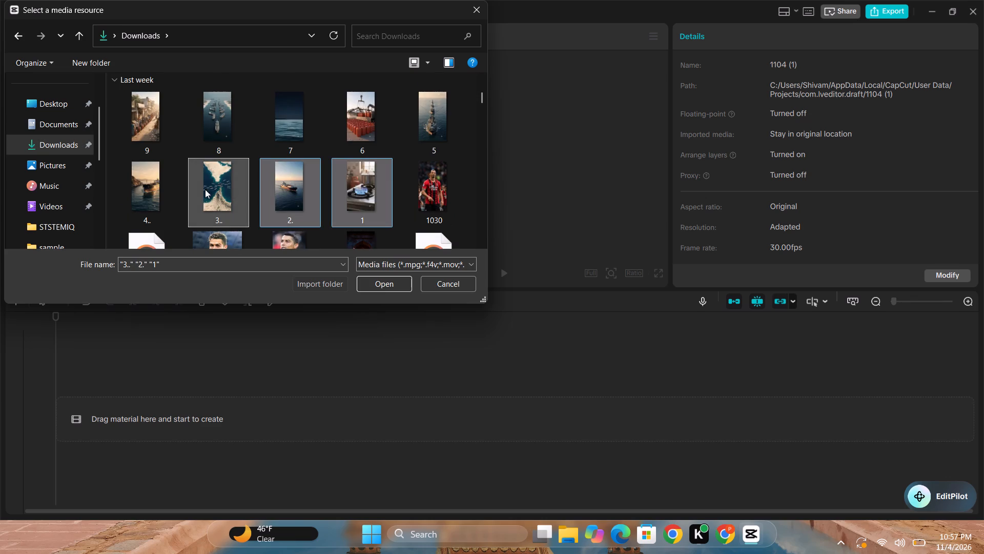
pyautogui.keyDown('ctrl'); pyautogui.click(151, 181); pyautogui.keyUp('ctrl')
pyautogui.keyDown('ctrl'); pyautogui.click(411, 124); pyautogui.keyUp('ctrl')
pyautogui.keyDown('ctrl'); pyautogui.click(376, 124); pyautogui.keyUp('ctrl')
pyautogui.keyDown('ctrl'); pyautogui.click(299, 122); pyautogui.keyUp('ctrl')
pyautogui.keyDown('ctrl'); pyautogui.click(235, 120); pyautogui.keyUp('ctrl')
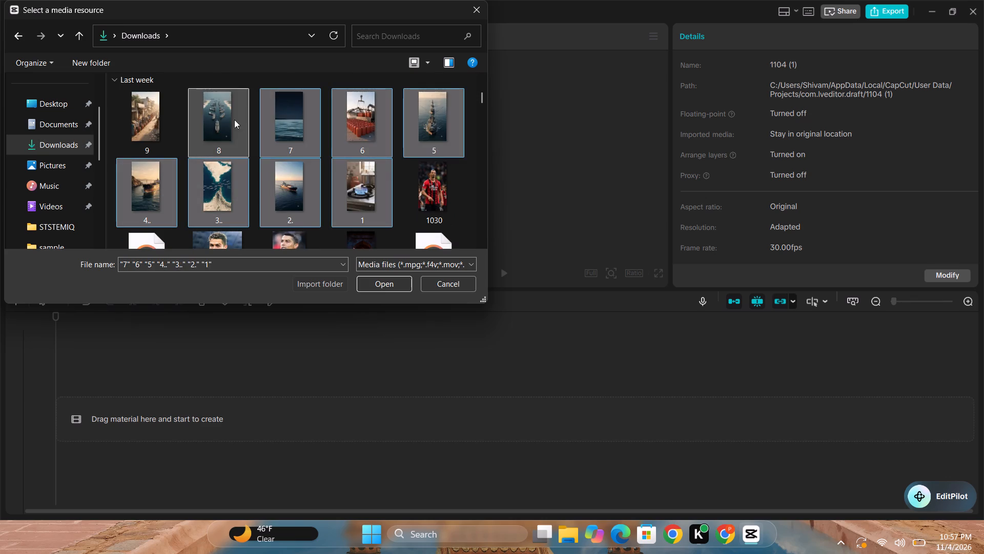
pyautogui.keyDown('ctrl'); pyautogui.click(162, 124); pyautogui.keyUp('ctrl')
pyautogui.scroll(2, 294, 153)
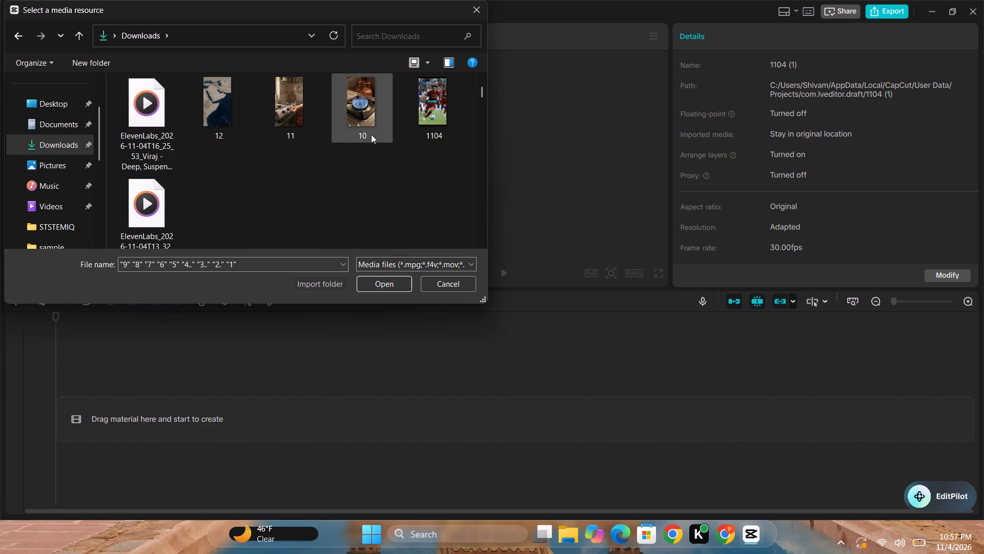
pyautogui.keyDown('ctrl'); pyautogui.click(373, 114); pyautogui.keyUp('ctrl')
pyautogui.keyDown('ctrl'); pyautogui.click(274, 120); pyautogui.keyUp('ctrl')
pyautogui.keyDown('ctrl'); pyautogui.click(231, 118); pyautogui.keyUp('ctrl')
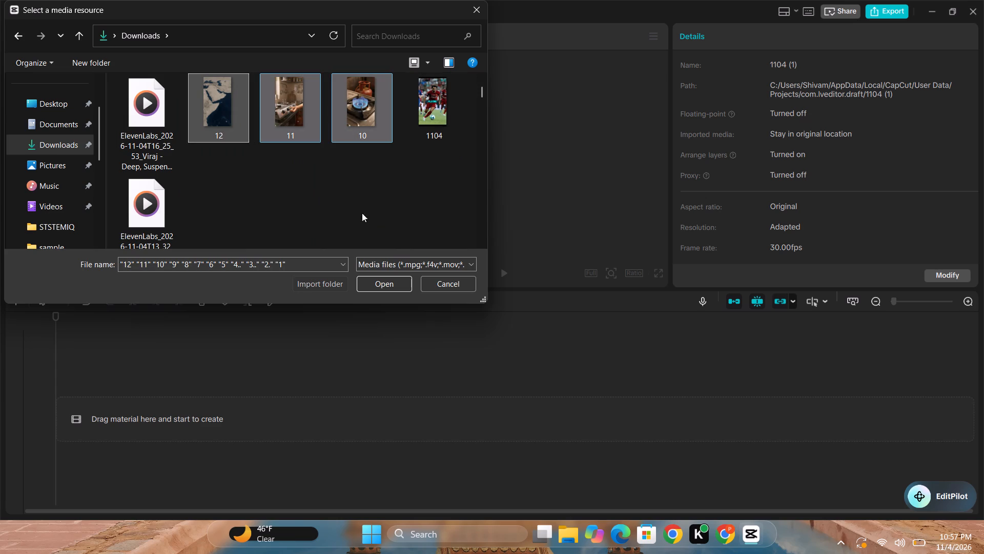
pyautogui.click(393, 275)
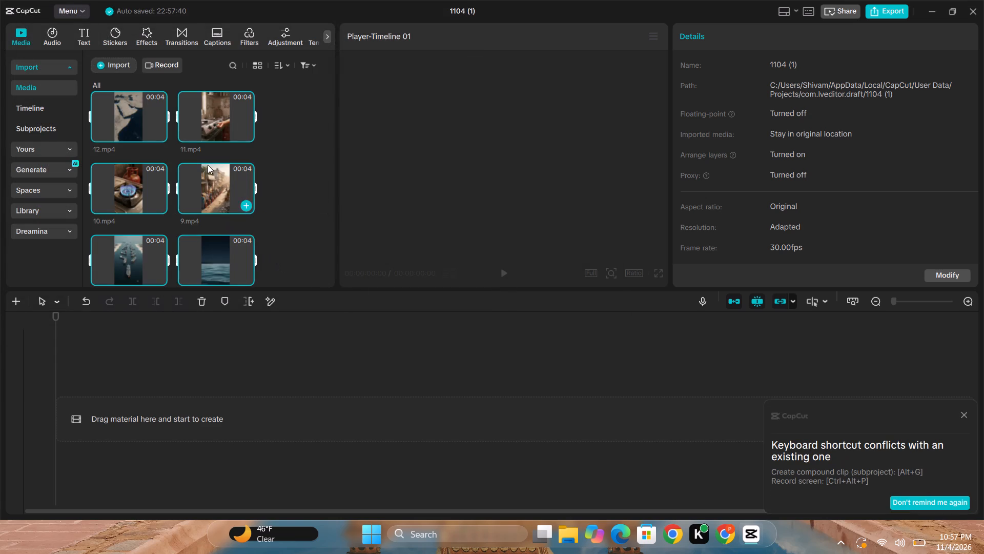
# Import the ElevenLabs "Viraj - Deep, Suspenseful and Mysterious" voiceover audio from Downloads.
pyautogui.scroll(-3, 192, 160)
pyautogui.scroll(1, 191, 160)
pyautogui.scroll(-2, 191, 160)
pyautogui.scroll(7, 192, 167)
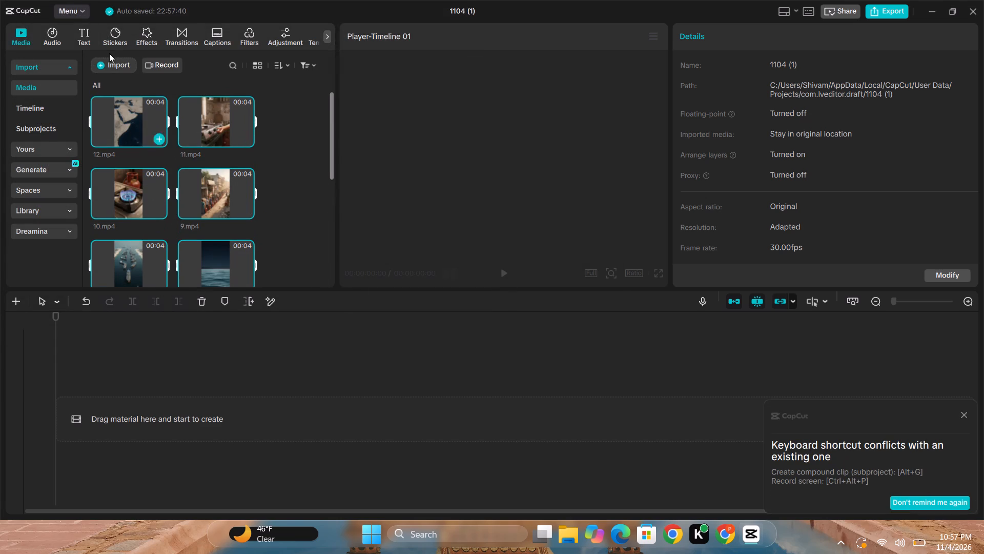
pyautogui.click(109, 63)
pyautogui.click(132, 81)
pyautogui.click(137, 84)
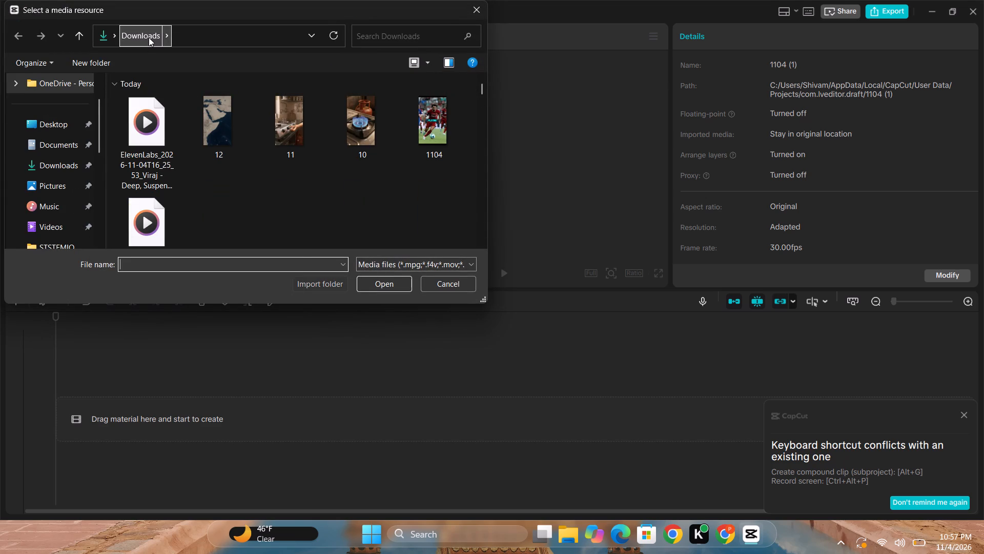
pyautogui.scroll(-1, 149, 37)
pyautogui.doubleClick(161, 136)
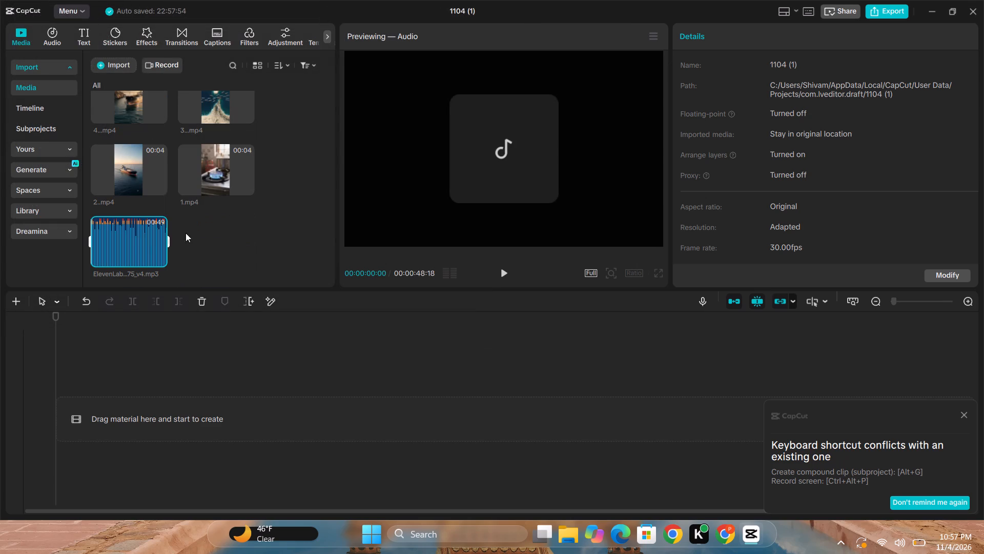
# Place the ElevenLabs voiceover on the timeline, starting at 00:00.
pyautogui.moveTo(142, 231); pyautogui.dragTo(131, 437)
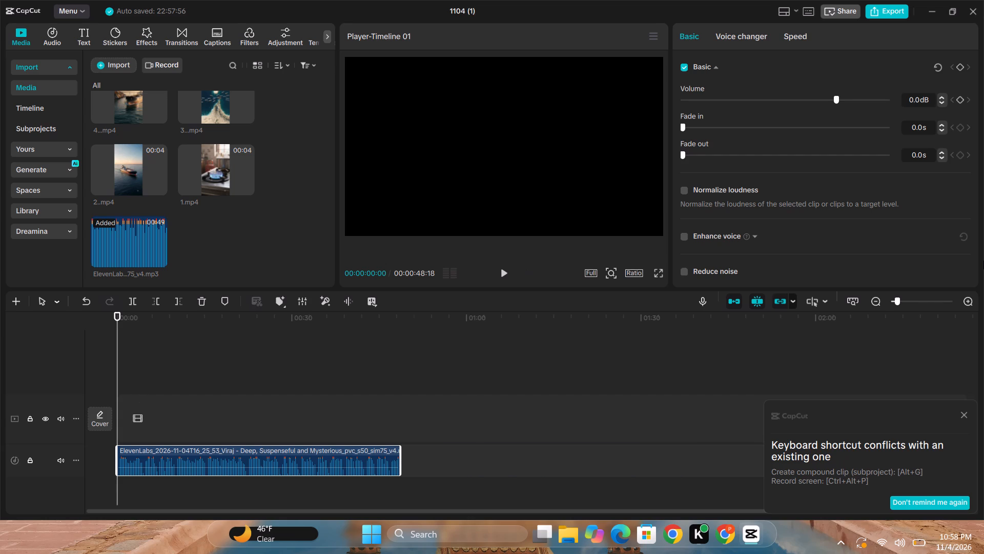
pyautogui.hotkey('ctrl', '=')
pyautogui.hotkey('ctrl', '=')
pyautogui.hotkey('ctrl', '=')
pyautogui.hotkey('ctrl', '=')
pyautogui.hotkey('ctrl', '=')
pyautogui.hotkey('ctrl', '-')
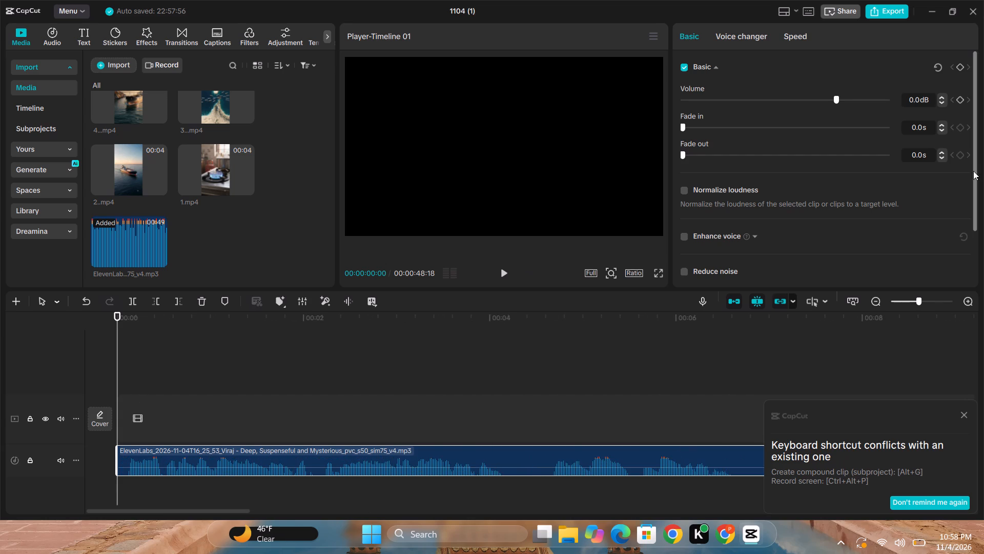
# Dismiss the keyboard shortcut conflict notification.
pyautogui.click(957, 410)
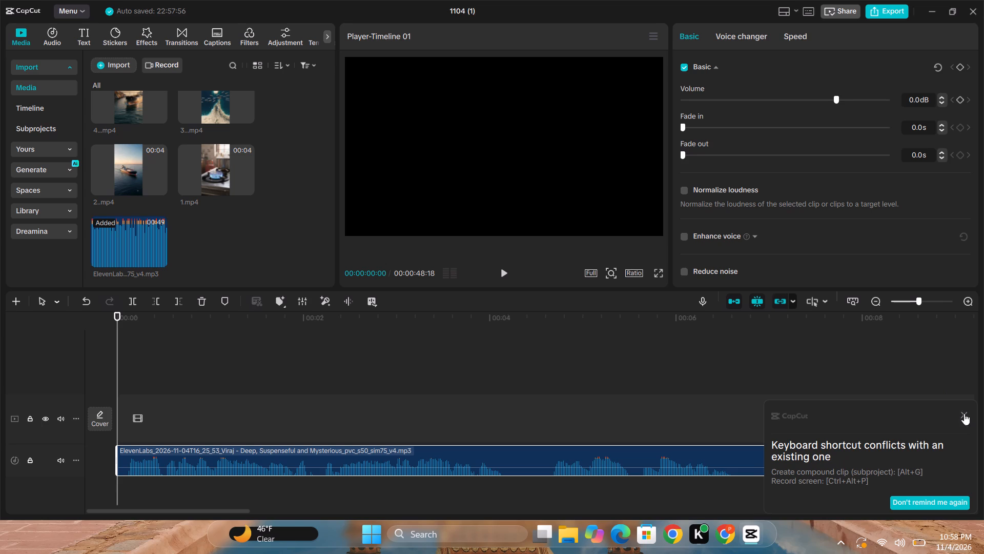
pyautogui.click(964, 413)
# Cut the silent pause between 00:00:04:04 and 00:00:04:17 out of the voiceover and close the gap on the same track.
pyautogui.click(505, 431)
pyautogui.click(520, 479)
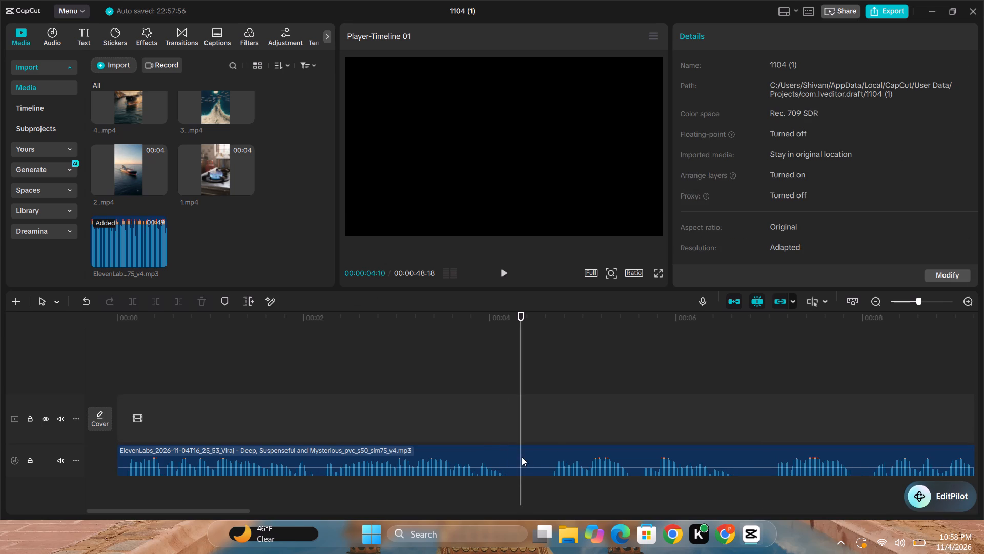
pyautogui.click(503, 430)
pyautogui.click(521, 464)
pyautogui.click(138, 296)
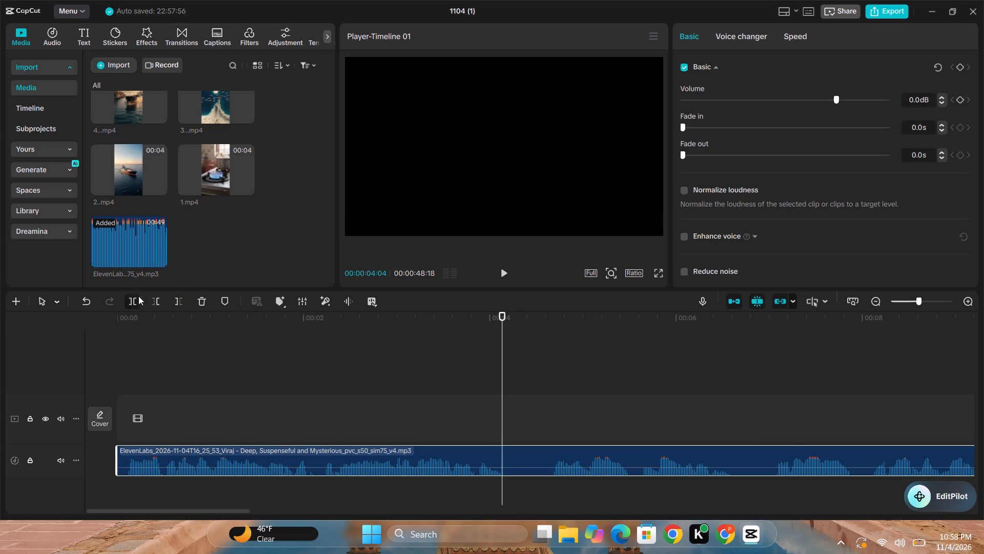
pyautogui.click(544, 433)
pyautogui.click(541, 463)
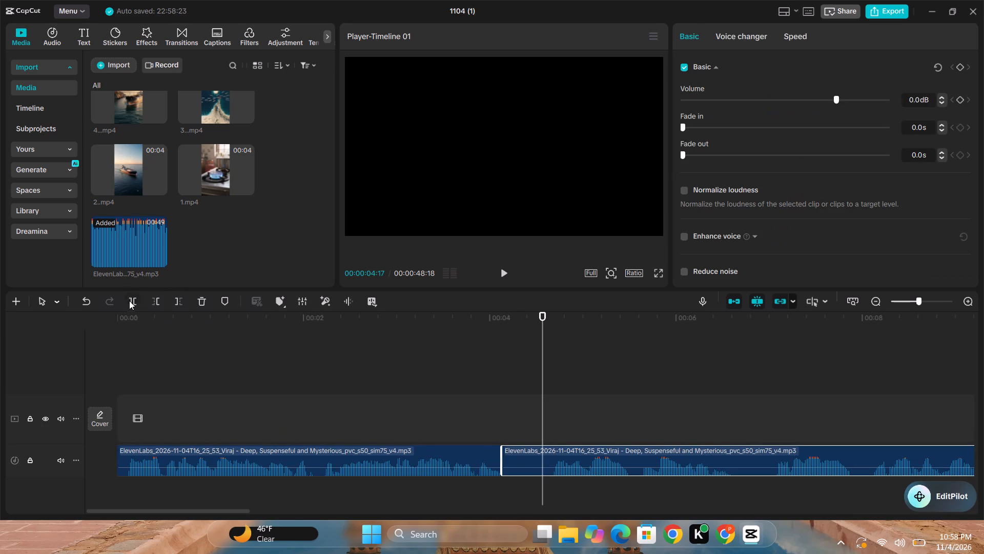
pyautogui.click(129, 295)
pyautogui.click(516, 461)
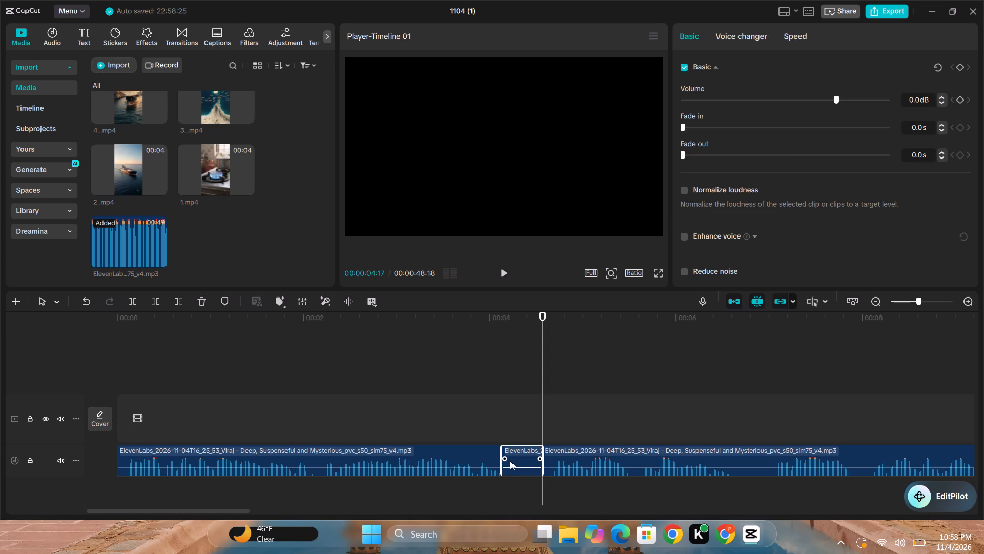
pyautogui.press('Delete')
pyautogui.click(570, 451)
pyautogui.moveTo(602, 451); pyautogui.dragTo(556, 451)
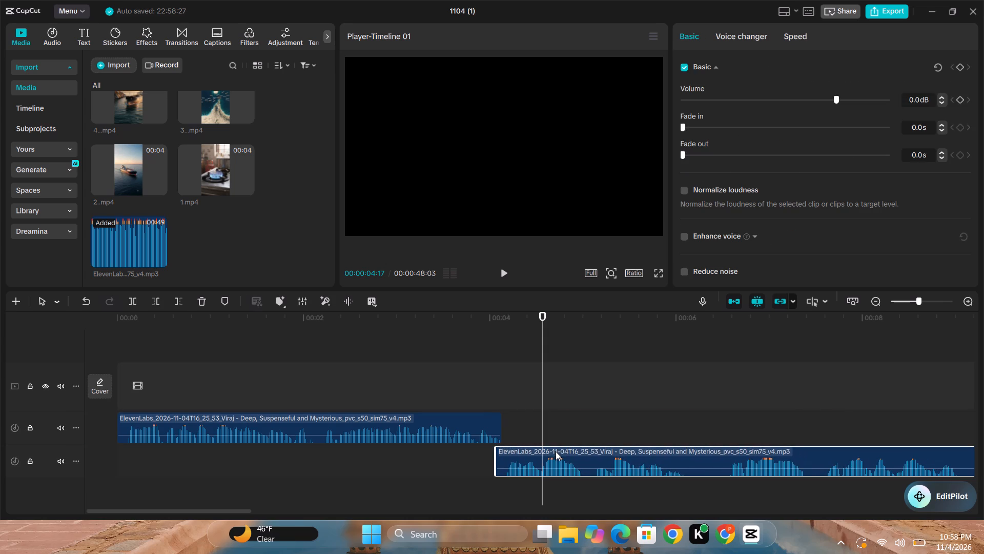
pyautogui.moveTo(565, 454); pyautogui.dragTo(570, 424)
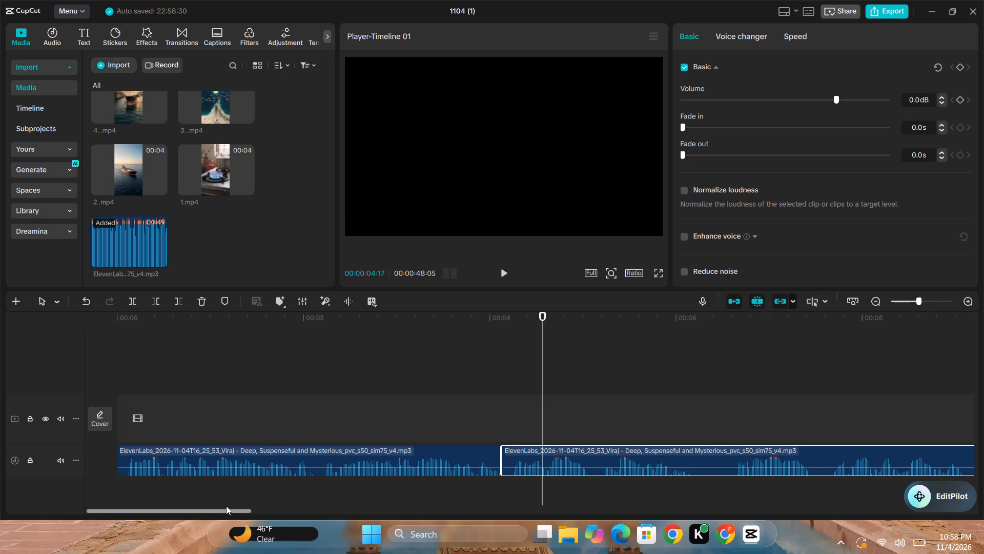
# Cut the silent pause between 00:00:06:06 and 00:00:06:16 out of the voiceover and close the gap.
pyautogui.moveTo(224, 510); pyautogui.dragTo(290, 506)
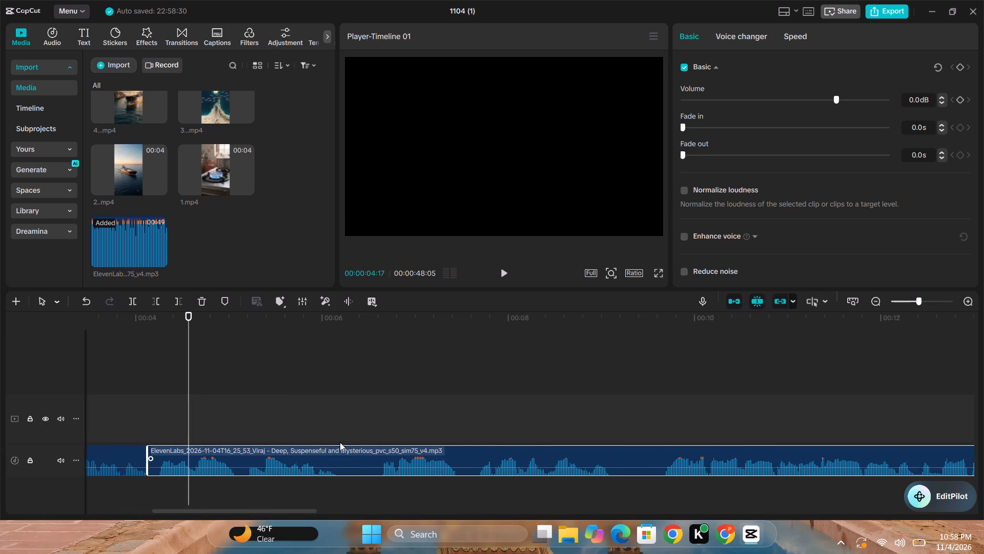
pyautogui.click(341, 438)
pyautogui.click(357, 472)
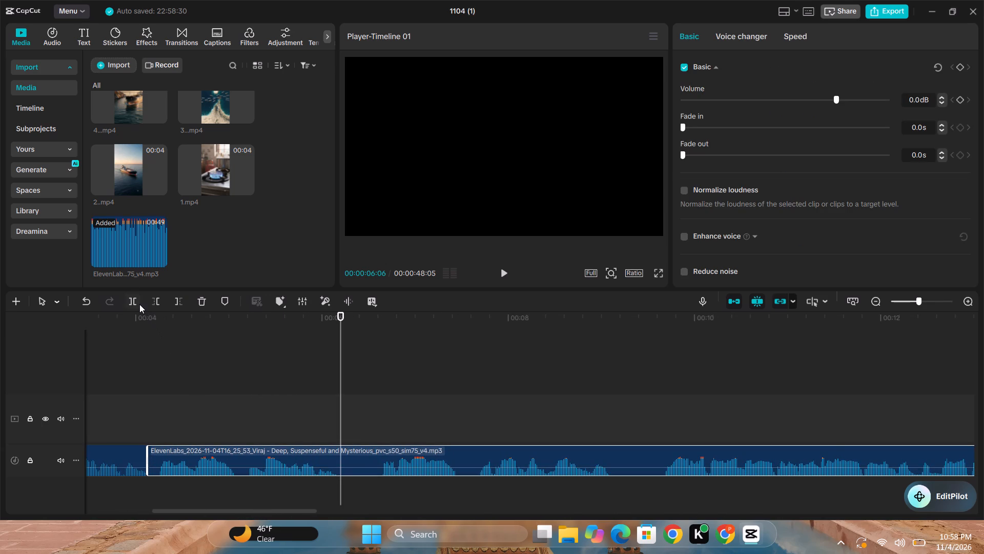
pyautogui.click(139, 304)
pyautogui.click(373, 434)
pyautogui.click(383, 458)
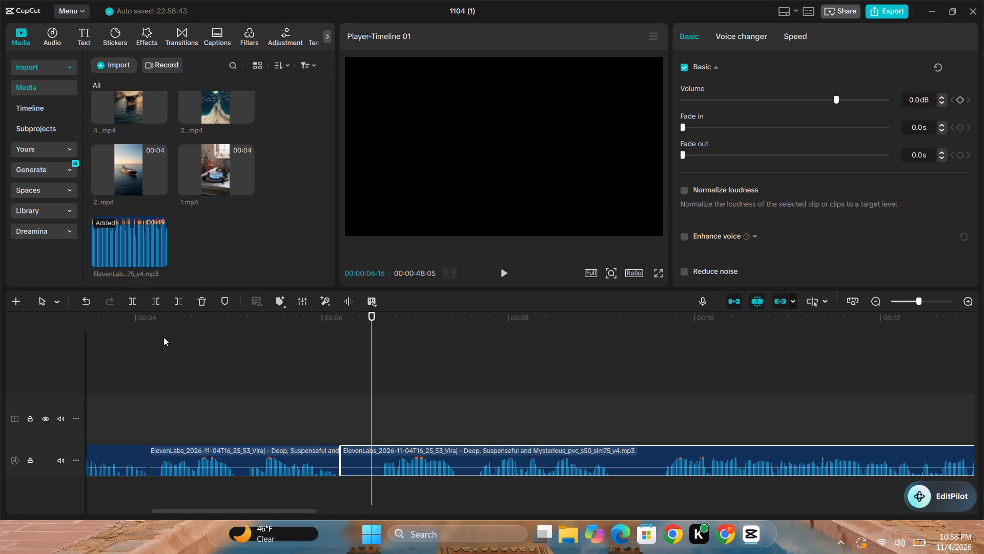
pyautogui.click(137, 295)
pyautogui.click(352, 457)
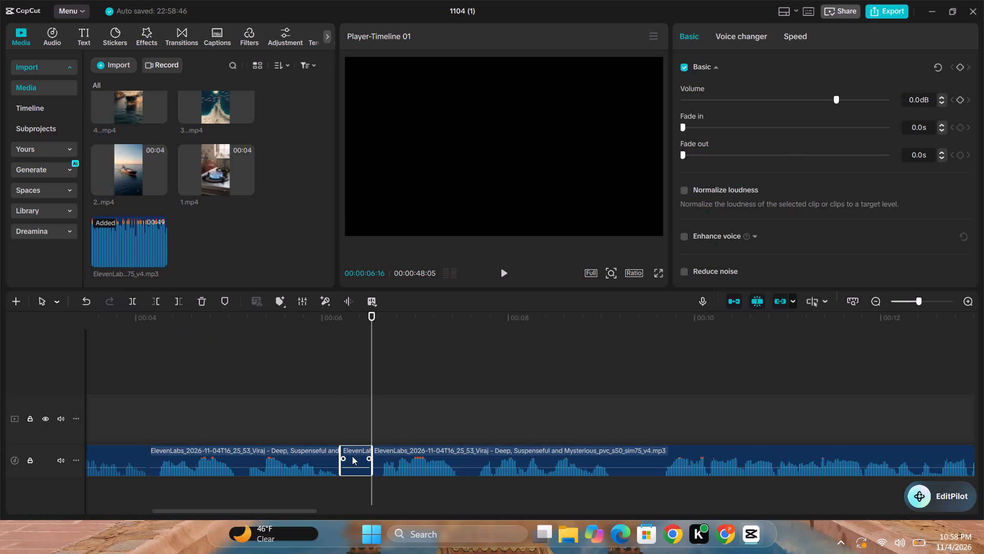
pyautogui.press('Delete')
pyautogui.click(421, 444)
pyautogui.click(453, 448)
pyautogui.moveTo(465, 450); pyautogui.dragTo(435, 448)
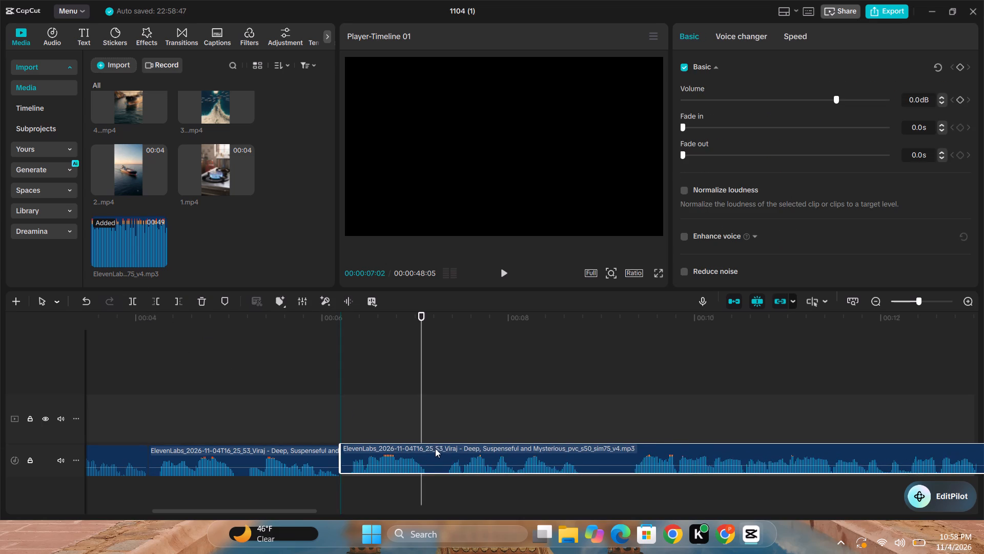
pyautogui.moveTo(435, 448); pyautogui.dragTo(433, 448)
# Cut the silent pause between 00:00:08:24 and 00:00:09:10 out of the voiceover and close the gap.
pyautogui.moveTo(313, 511); pyautogui.dragTo(322, 510)
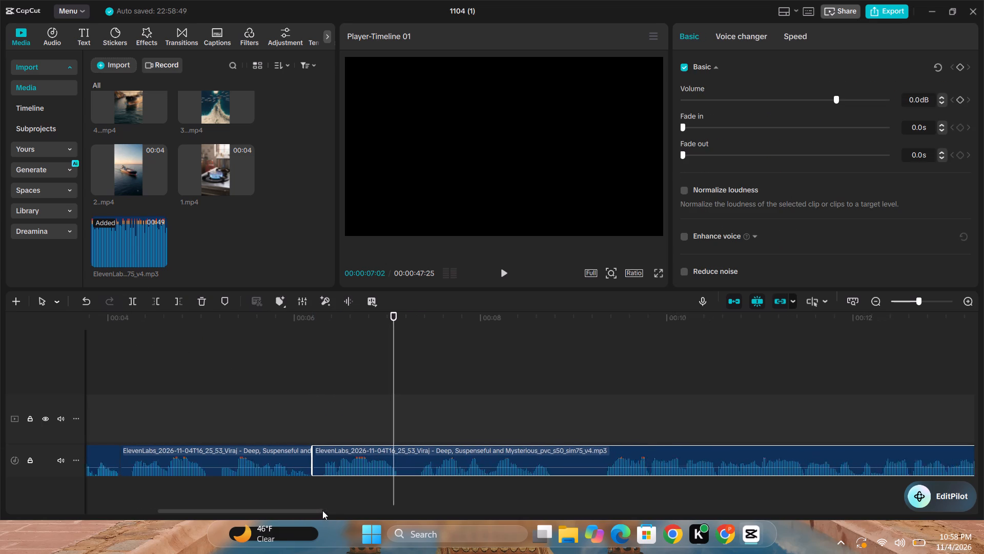
pyautogui.moveTo(322, 510); pyautogui.dragTo(339, 509)
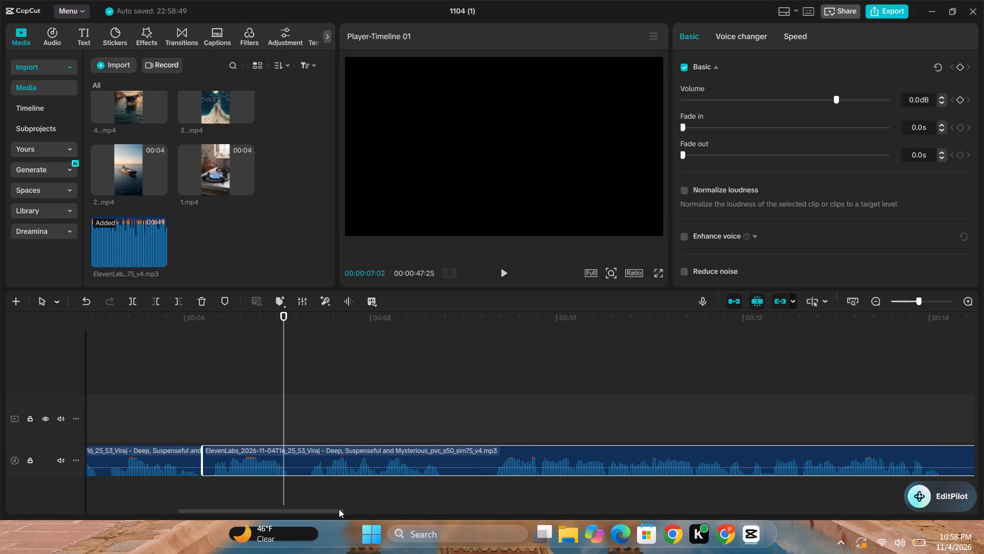
pyautogui.moveTo(339, 509); pyautogui.dragTo(360, 513)
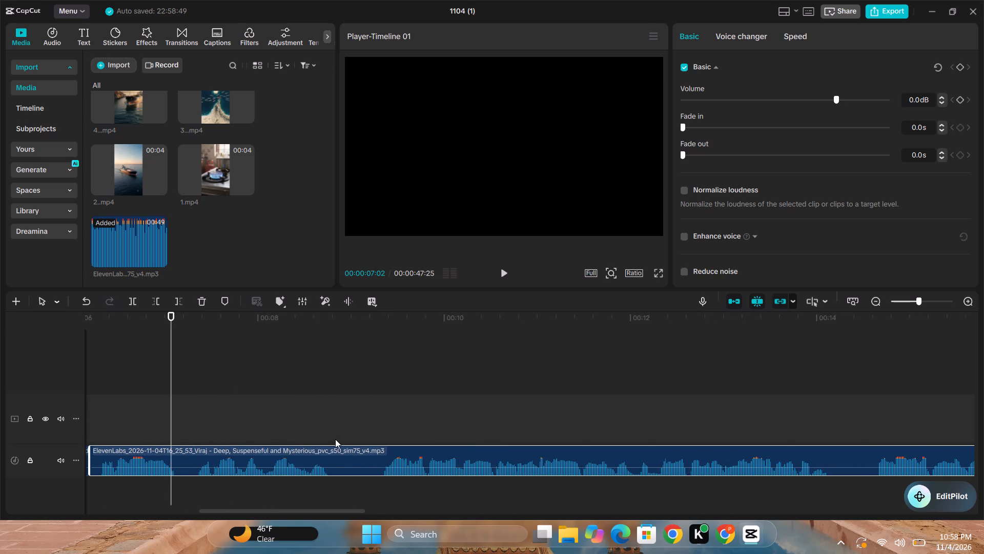
pyautogui.click(333, 438)
pyautogui.click(350, 456)
pyautogui.click(134, 297)
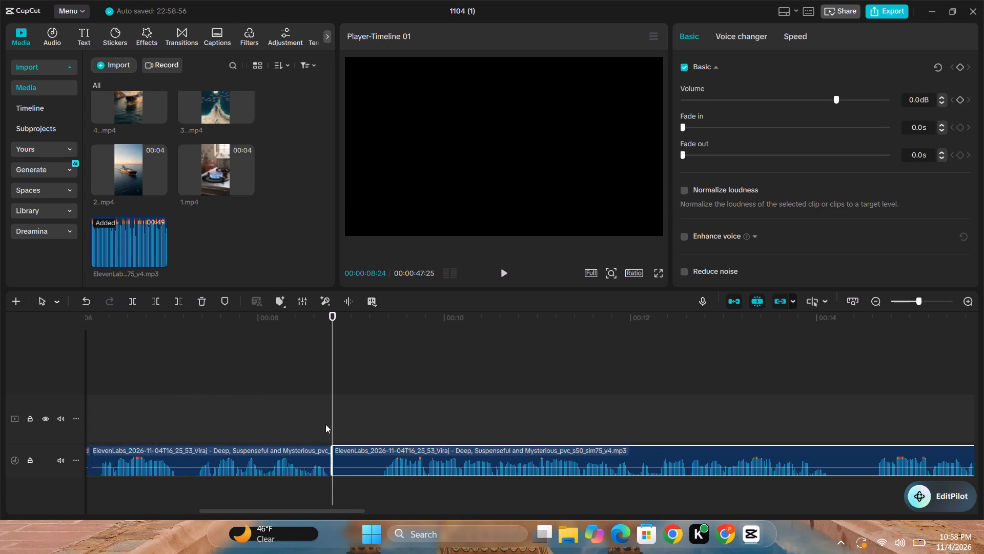
pyautogui.click(382, 433)
pyautogui.click(392, 448)
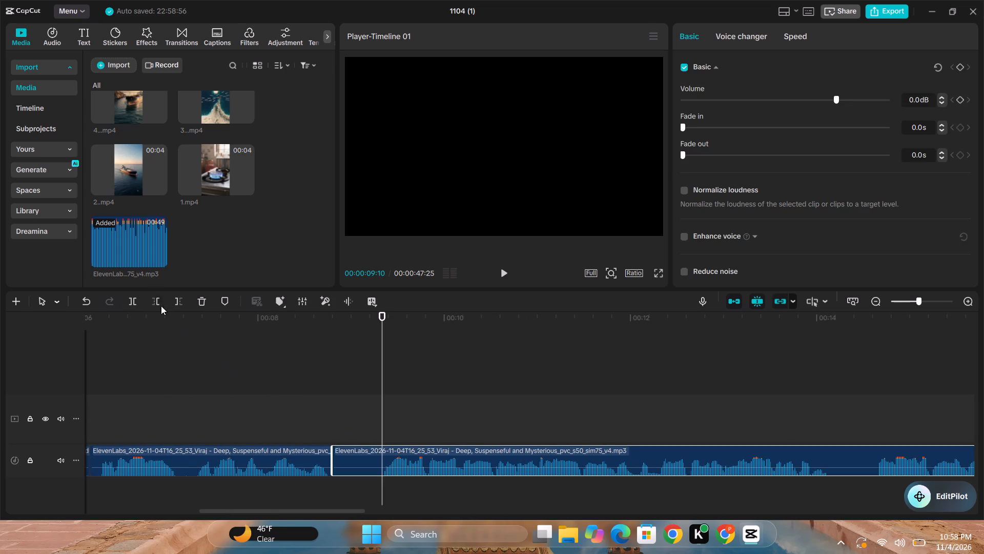
pyautogui.click(132, 300)
pyautogui.click(377, 461)
pyautogui.press('Delete')
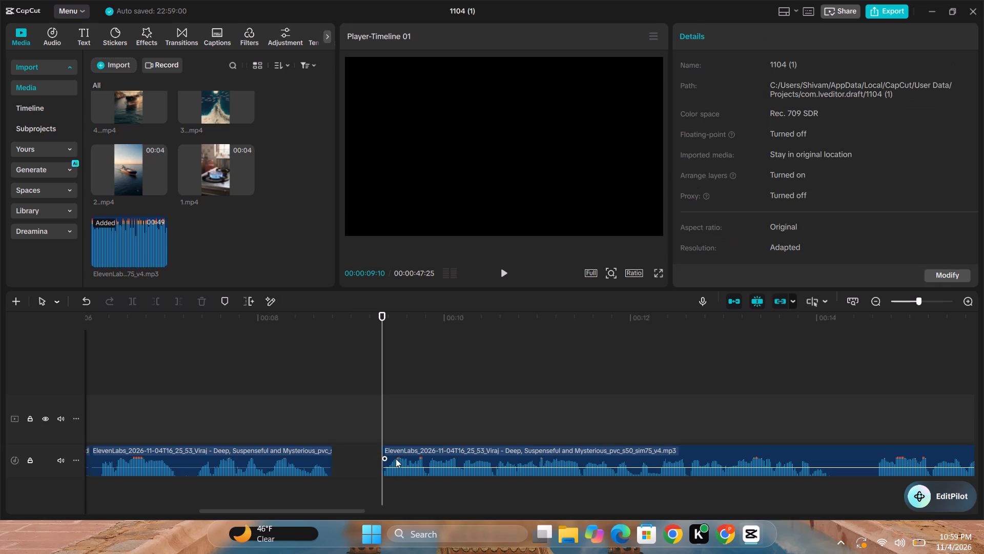
pyautogui.click(400, 458)
pyautogui.moveTo(409, 456); pyautogui.dragTo(360, 456)
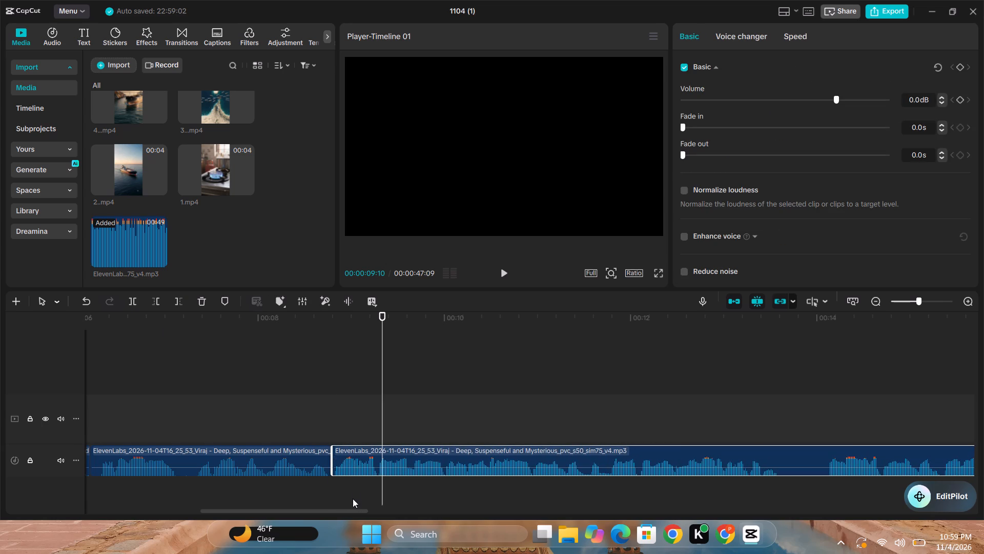
# Cut the silent pause between 00:00:13:18 and 00:00:14:01 out of the voiceover and close the gap on the same track.
pyautogui.moveTo(355, 509); pyautogui.dragTo(428, 510)
pyautogui.click(388, 439)
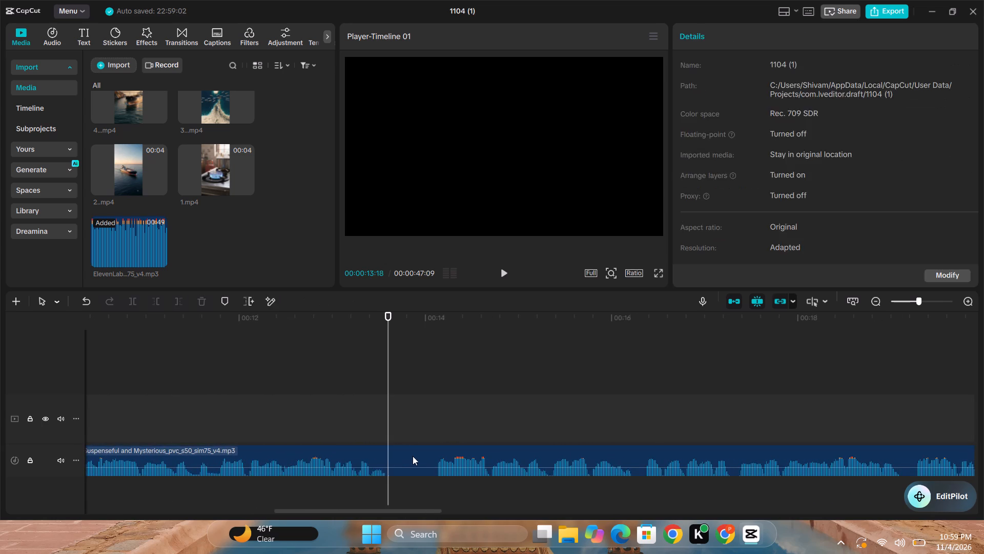
pyautogui.click(413, 456)
pyautogui.click(128, 302)
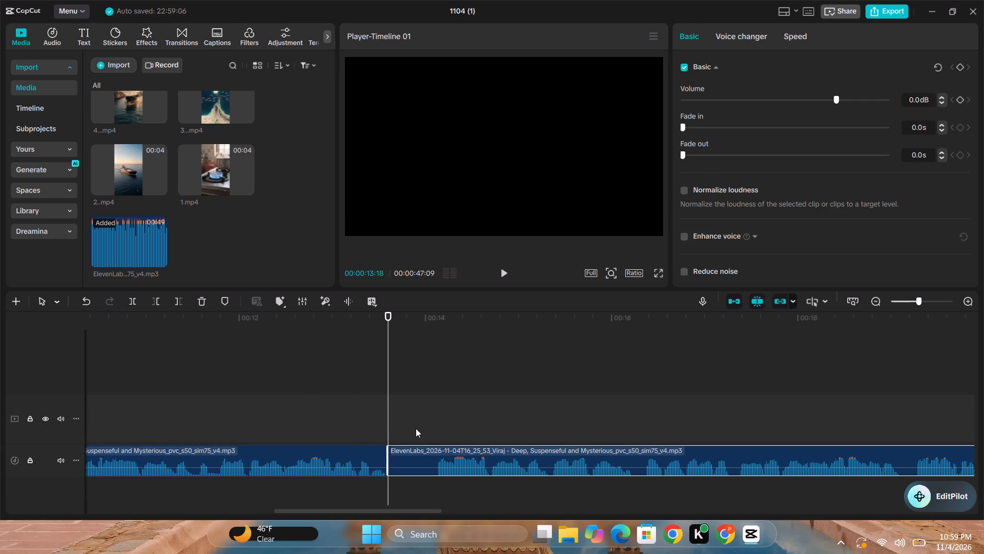
pyautogui.click(428, 433)
pyautogui.click(440, 443)
pyautogui.click(430, 433)
pyautogui.click(440, 454)
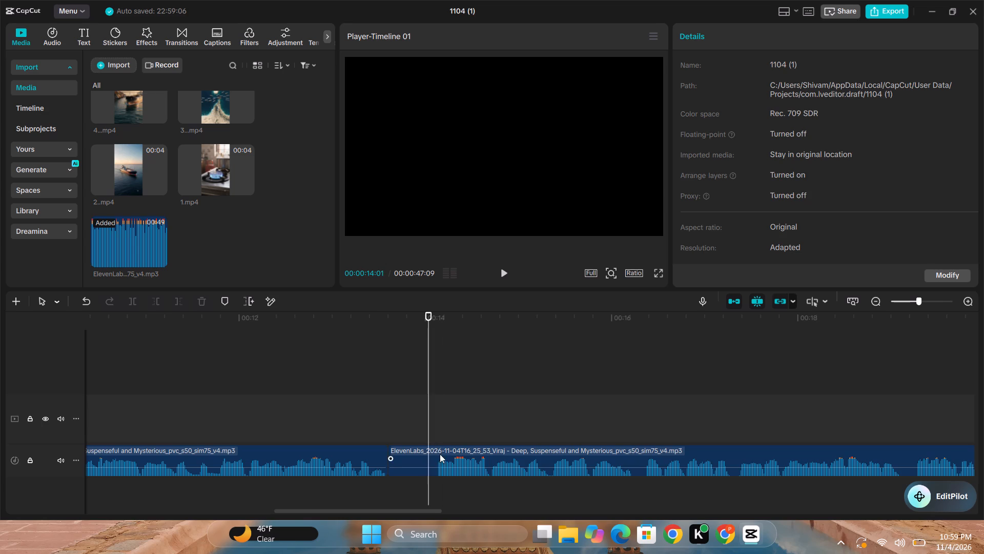
pyautogui.click(137, 300)
pyautogui.click(397, 460)
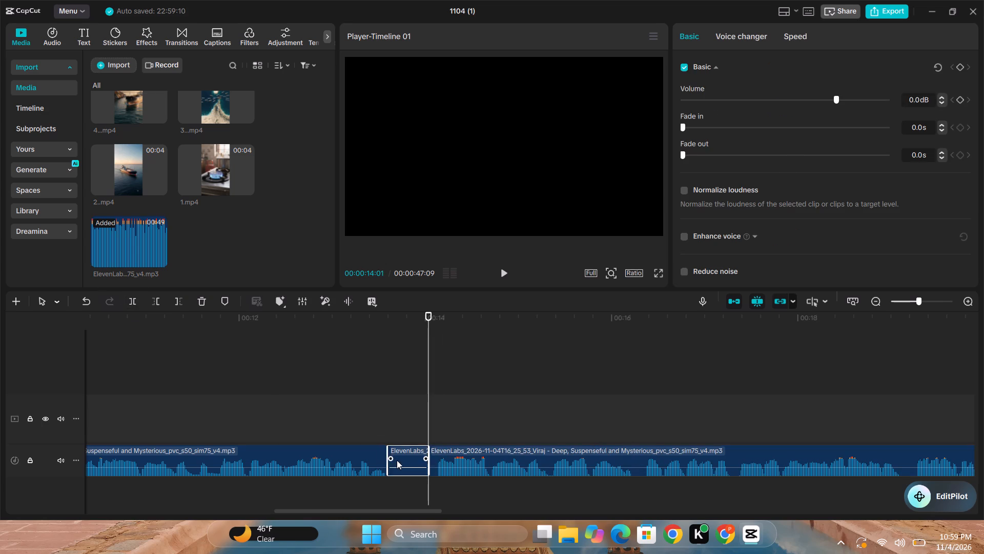
pyautogui.press('Delete')
pyautogui.click(506, 466)
pyautogui.moveTo(523, 445); pyautogui.dragTo(485, 445)
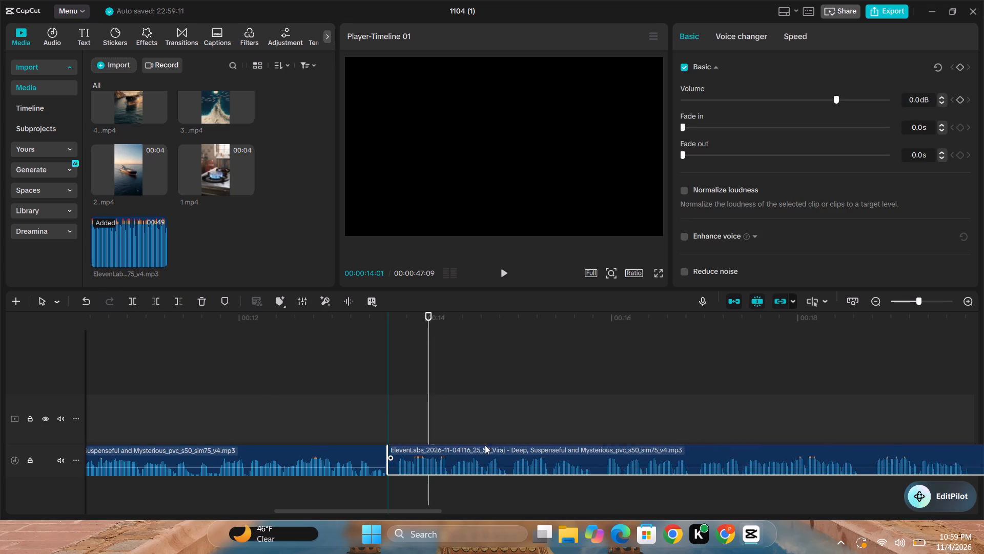
pyautogui.moveTo(485, 445); pyautogui.dragTo(484, 445)
pyautogui.moveTo(457, 420); pyautogui.dragTo(458, 456)
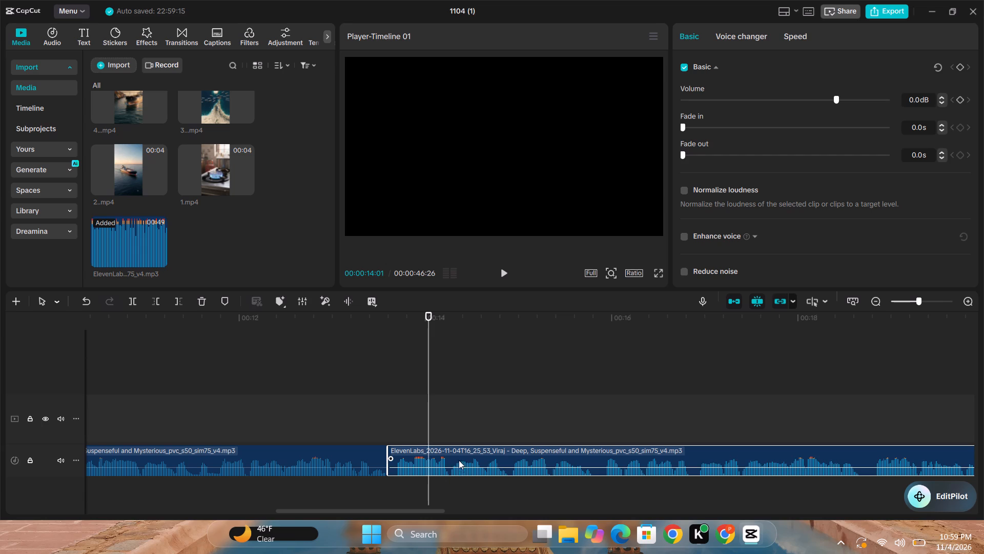
# Cut the silent pause between 00:00:20:03 and 00:00:20:17 out of the voiceover and close the gap.
pyautogui.moveTo(377, 509); pyautogui.dragTo(433, 506)
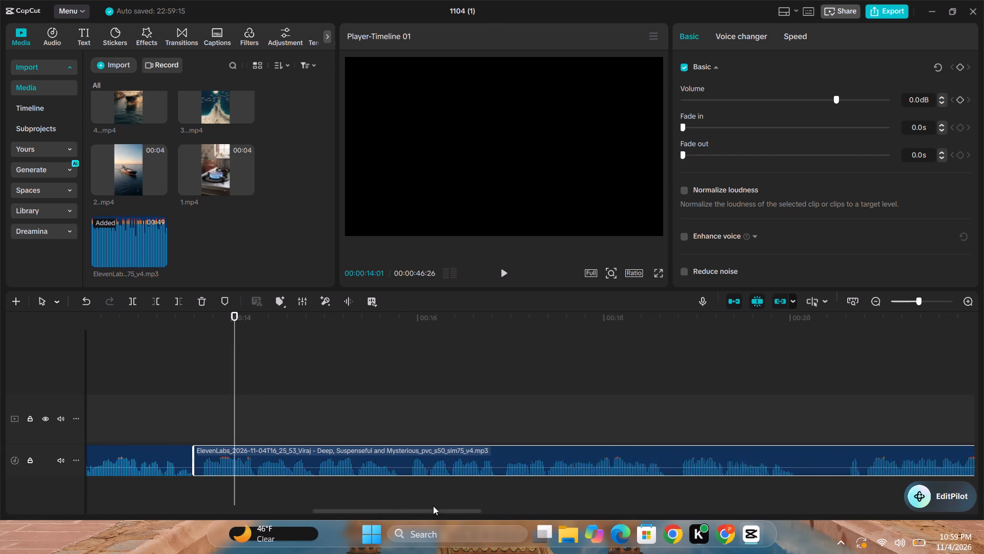
pyautogui.moveTo(433, 506); pyautogui.dragTo(498, 511)
pyautogui.click(359, 435)
pyautogui.click(385, 467)
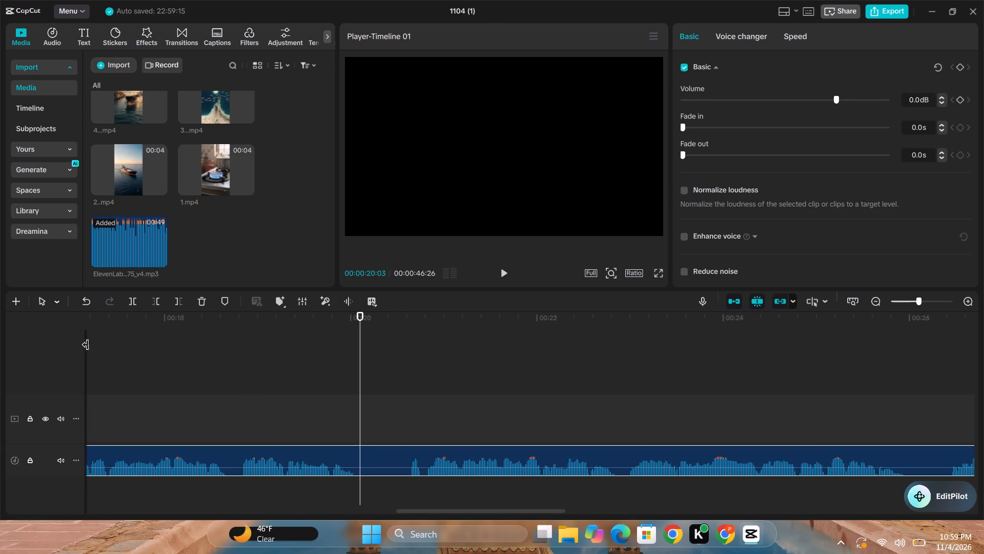
pyautogui.click(137, 304)
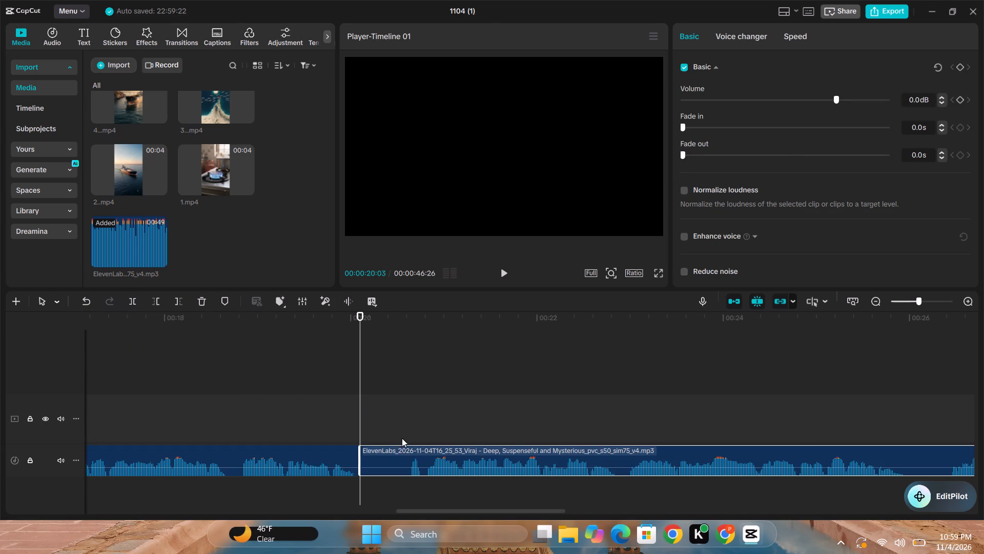
pyautogui.click(402, 438)
pyautogui.click(412, 448)
pyautogui.click(128, 301)
pyautogui.click(390, 462)
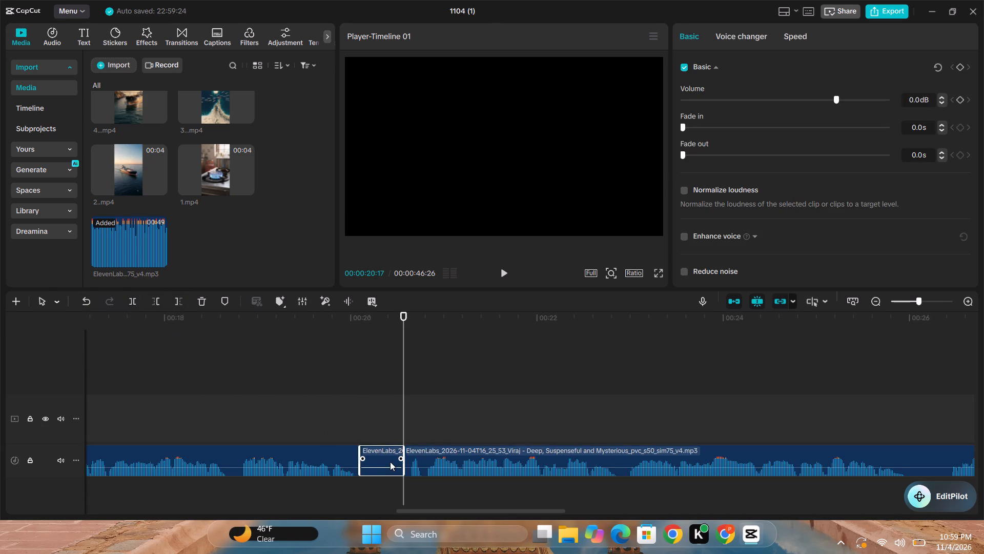
pyautogui.press('Delete')
pyautogui.click(444, 457)
pyautogui.moveTo(471, 453); pyautogui.dragTo(428, 457)
# Cut the silent pause between 00:00:25:15 and 00:00:25:29 out of the voiceover and close the gap.
pyautogui.moveTo(447, 509); pyautogui.dragTo(521, 526)
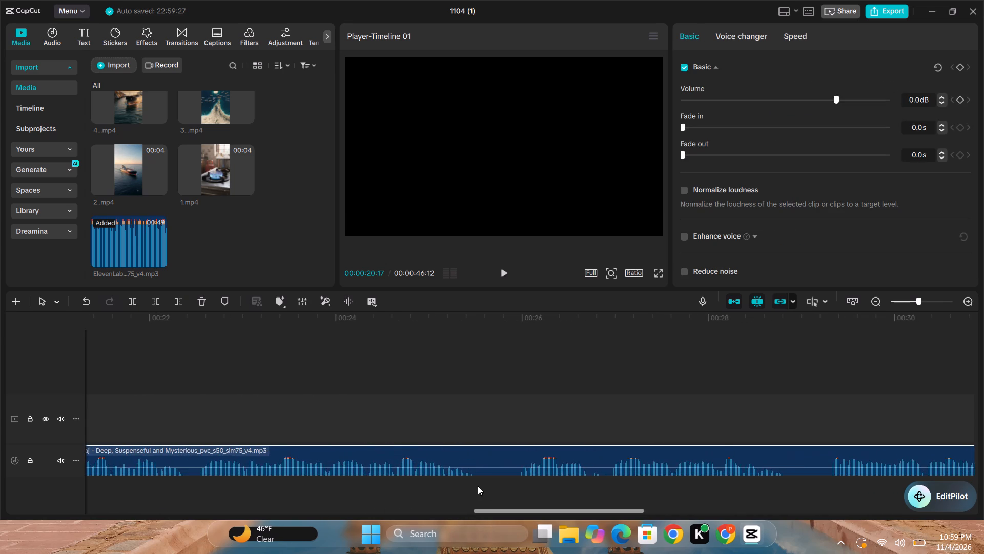
pyautogui.click(476, 435)
pyautogui.click(494, 466)
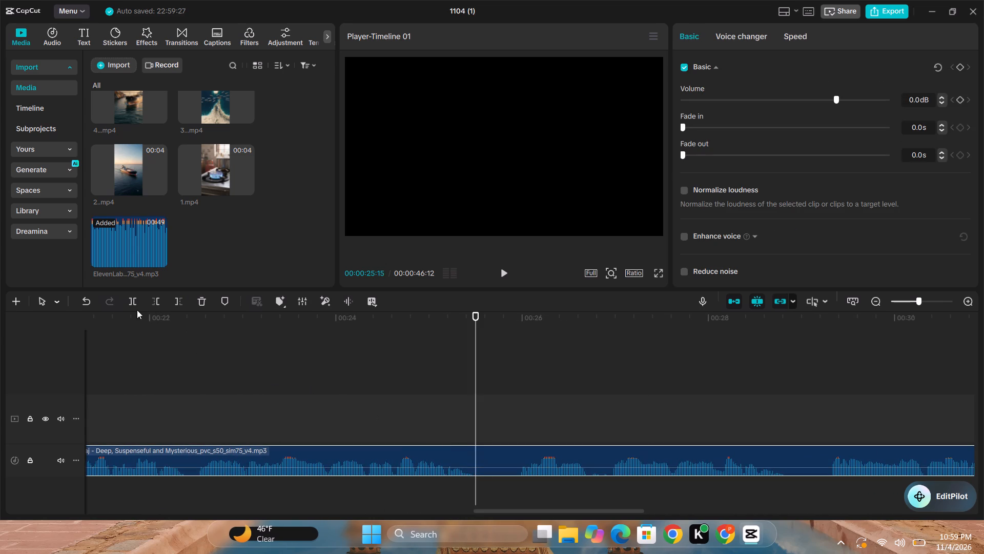
pyautogui.click(134, 306)
pyautogui.click(519, 440)
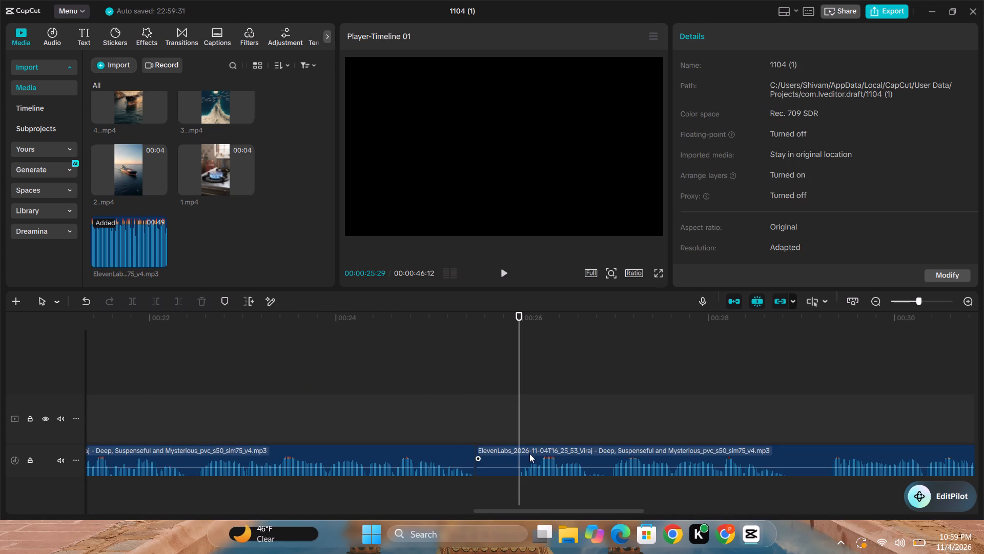
pyautogui.click(530, 453)
pyautogui.click(135, 299)
pyautogui.click(485, 474)
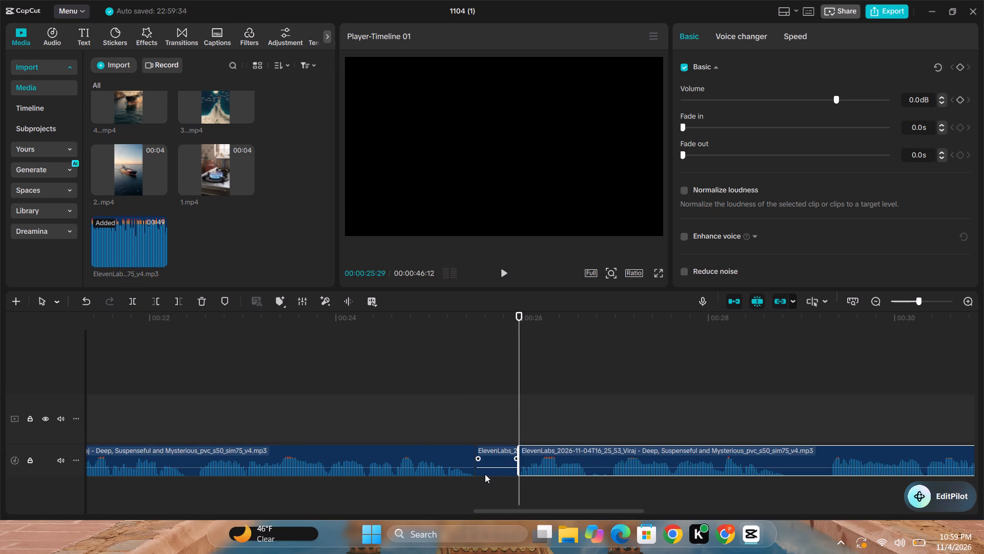
pyautogui.press('Delete')
pyautogui.click(582, 469)
pyautogui.moveTo(596, 454); pyautogui.dragTo(577, 452)
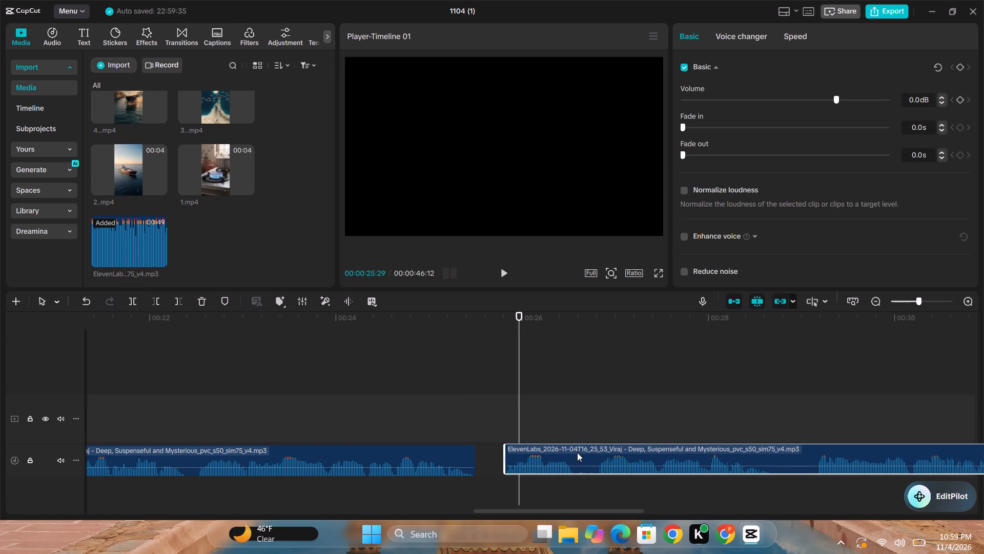
pyautogui.moveTo(577, 452); pyautogui.dragTo(556, 454)
# Cut the silent pause between 00:00:28:10 and 00:00:28:21 out of the voiceover and close the gap.
pyautogui.moveTo(583, 514); pyautogui.dragTo(634, 506)
pyautogui.click(475, 436)
pyautogui.click(501, 457)
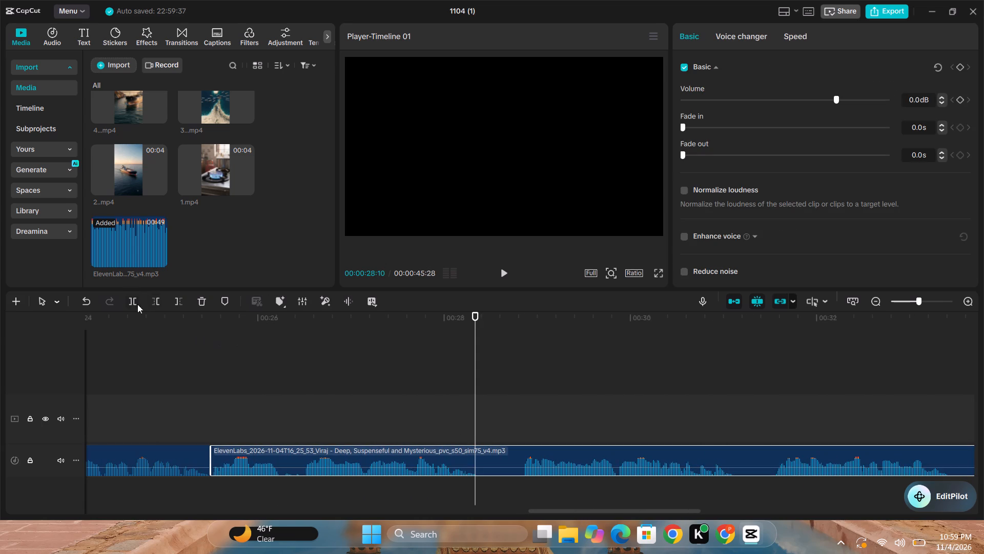
pyautogui.click(136, 303)
pyautogui.click(509, 433)
pyautogui.click(529, 461)
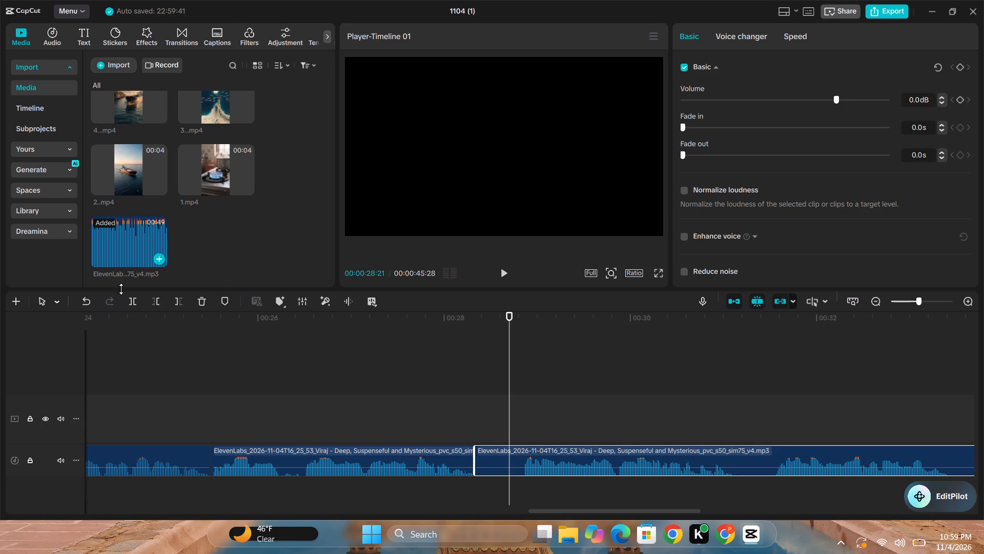
pyautogui.click(140, 306)
pyautogui.click(142, 308)
pyautogui.click(137, 306)
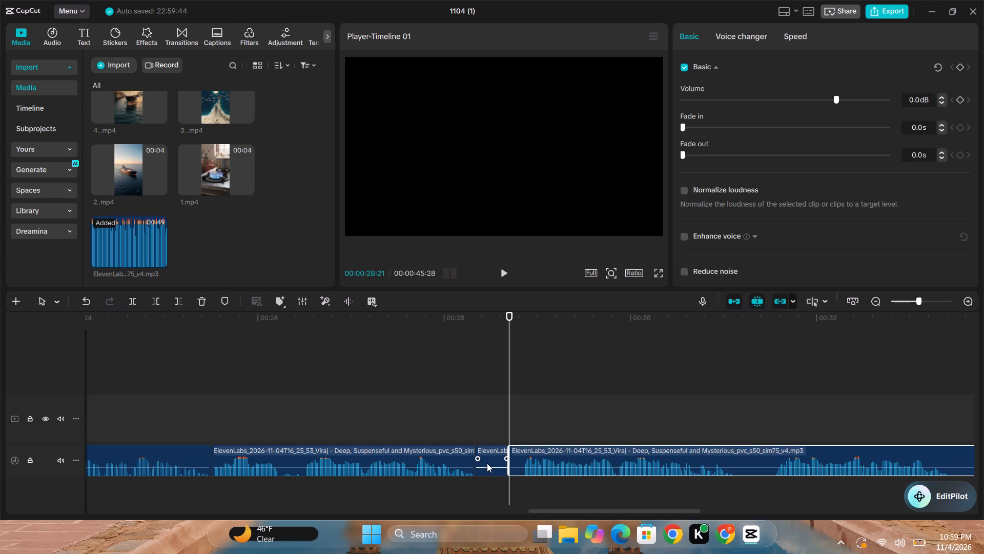
pyautogui.click(487, 461)
pyautogui.press('Delete')
pyautogui.click(537, 457)
pyautogui.moveTo(560, 458); pyautogui.dragTo(539, 457)
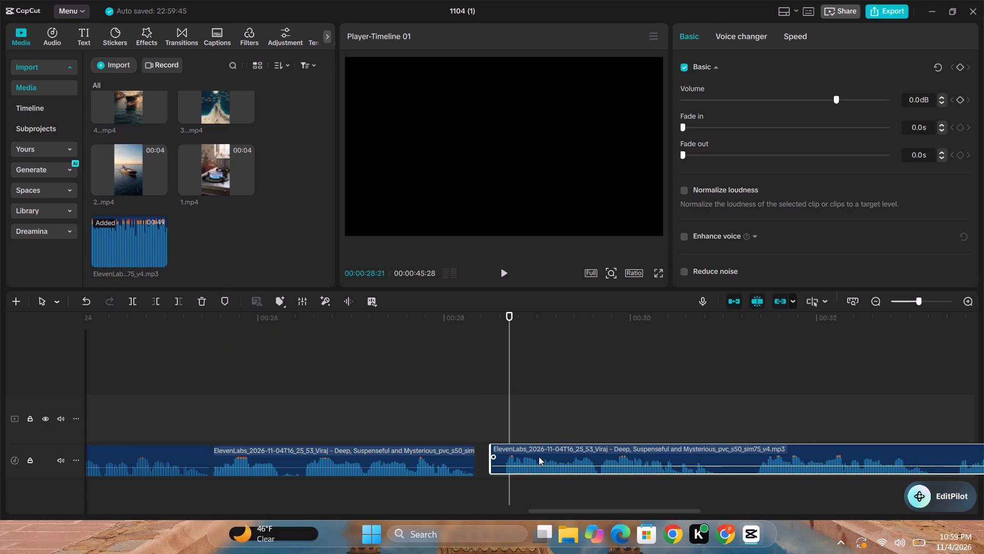
pyautogui.moveTo(539, 457); pyautogui.dragTo(528, 457)
# Cut the silent pause between 00:00:30:22 and 00:00:31:02 out of the voiceover and close the gap on the same track.
pyautogui.moveTo(573, 508); pyautogui.dragTo(630, 505)
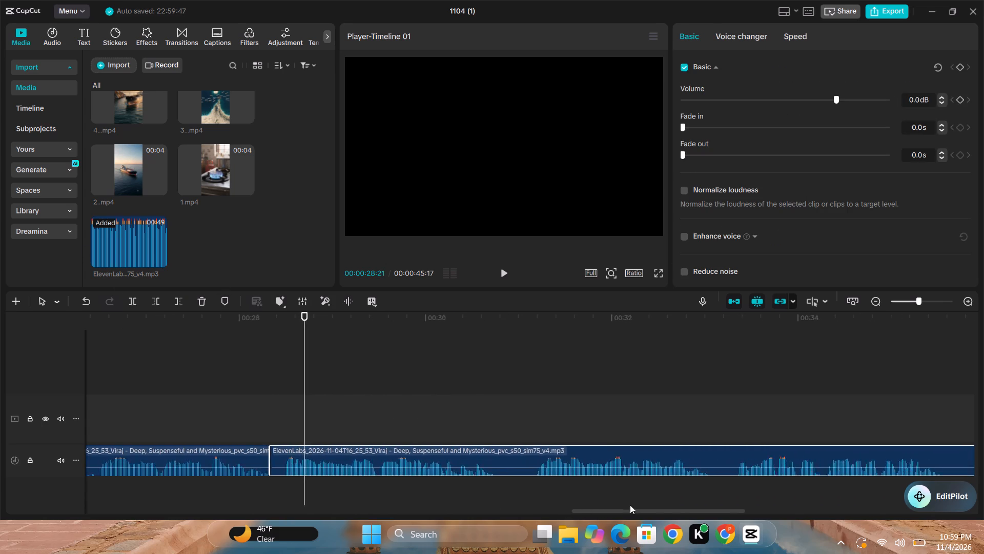
pyautogui.moveTo(630, 505); pyautogui.dragTo(665, 504)
pyautogui.click(230, 429)
pyautogui.click(253, 459)
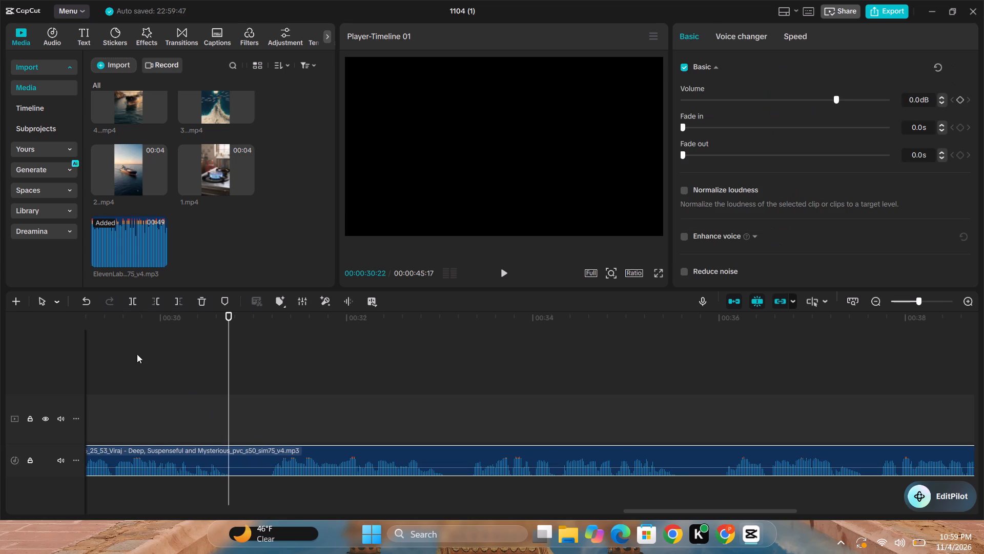
pyautogui.click(130, 300)
pyautogui.click(260, 435)
pyautogui.click(283, 454)
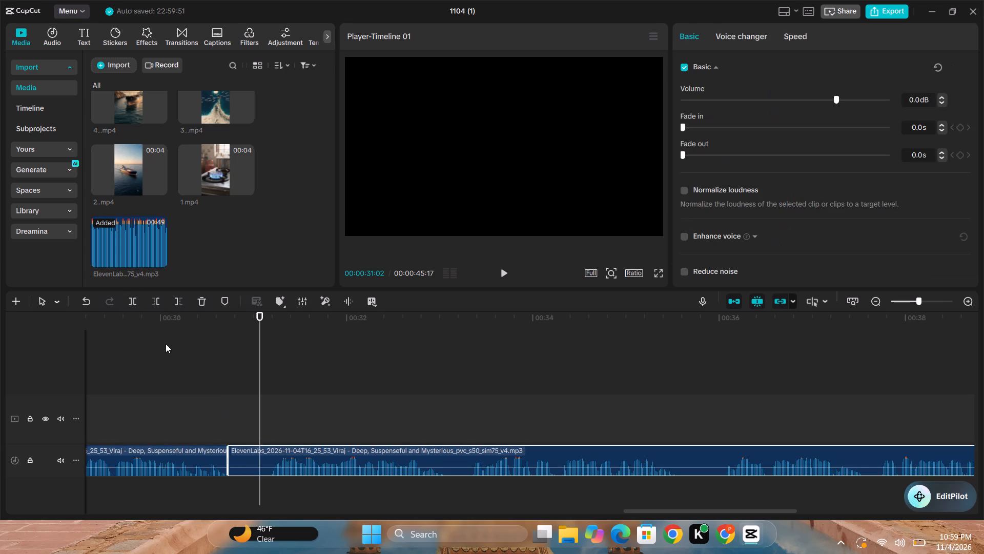
pyautogui.click(136, 307)
pyautogui.click(246, 463)
pyautogui.press('Delete')
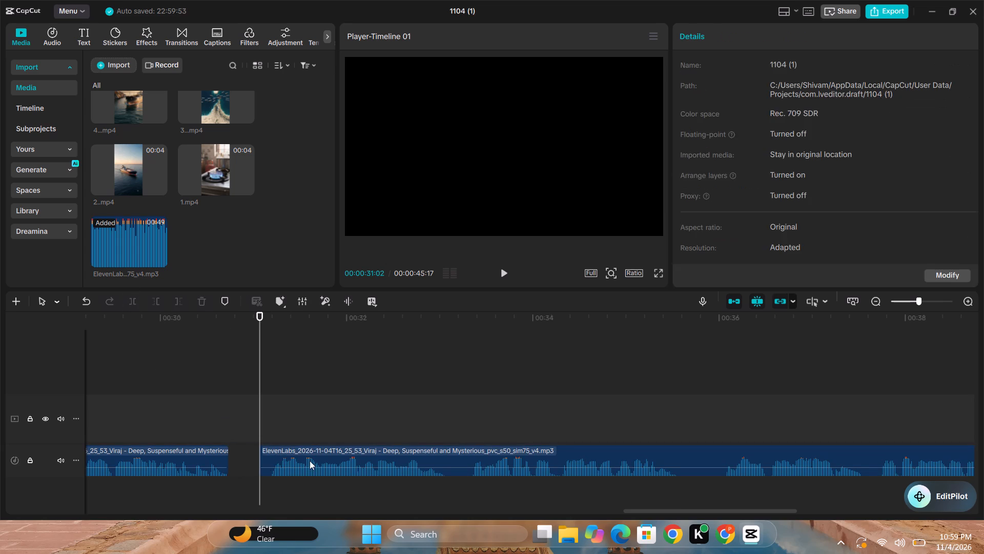
pyautogui.click(316, 460)
pyautogui.moveTo(330, 457); pyautogui.dragTo(290, 457)
pyautogui.moveTo(290, 456); pyautogui.dragTo(296, 456)
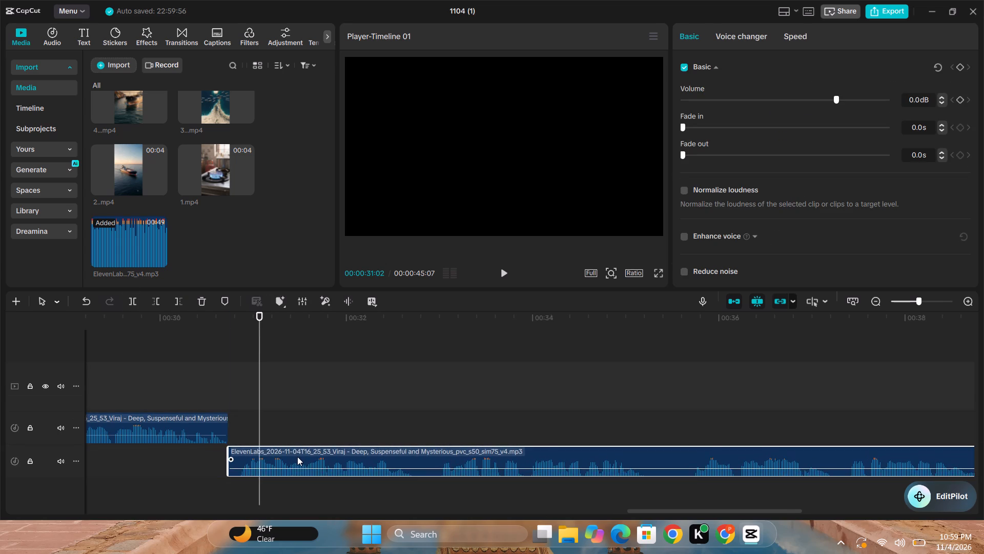
pyautogui.moveTo(301, 456); pyautogui.dragTo(300, 436)
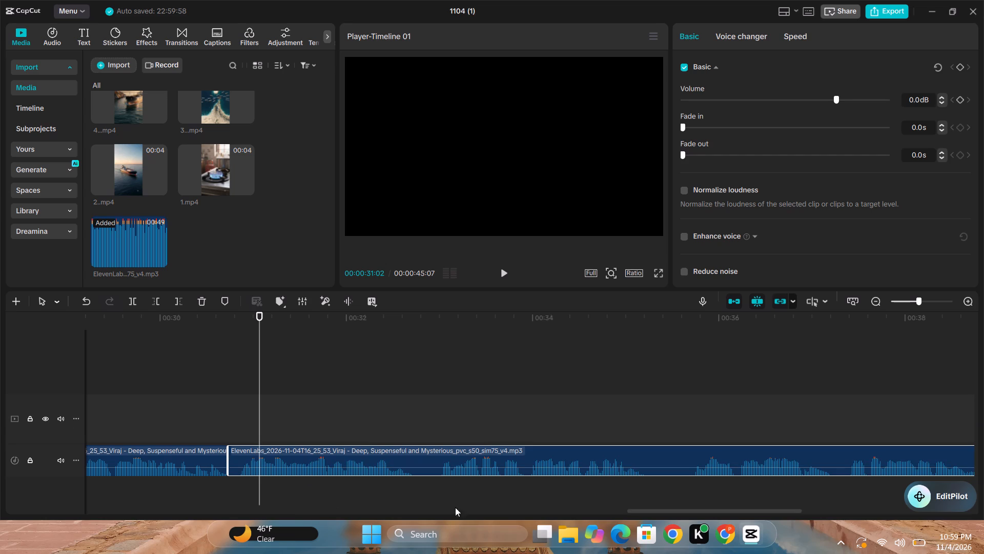
# Cut the silent pause between 00:00:35:05 and 00:00:35:19 out of the voiceover and close the gap.
pyautogui.moveTo(639, 511); pyautogui.dragTo(686, 509)
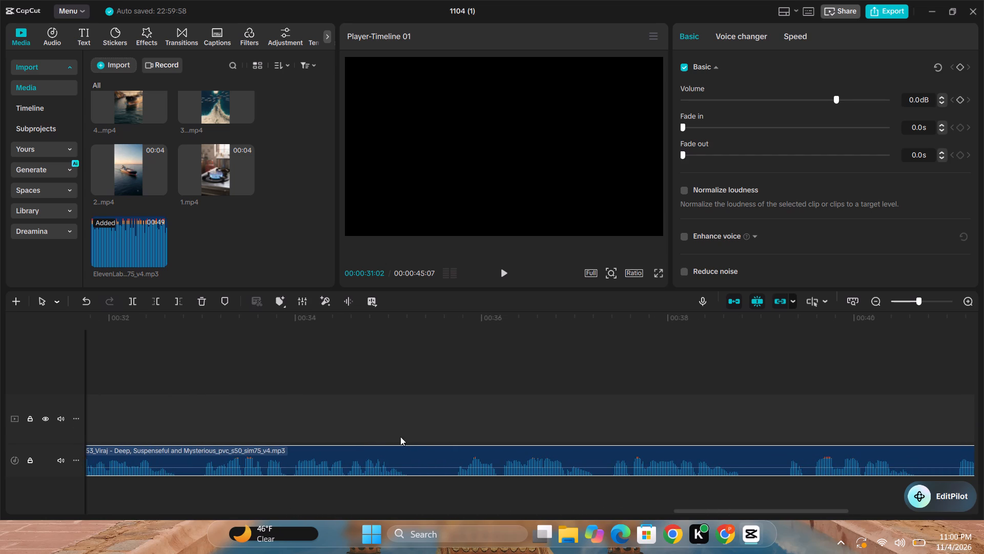
pyautogui.click(405, 437)
pyautogui.click(420, 454)
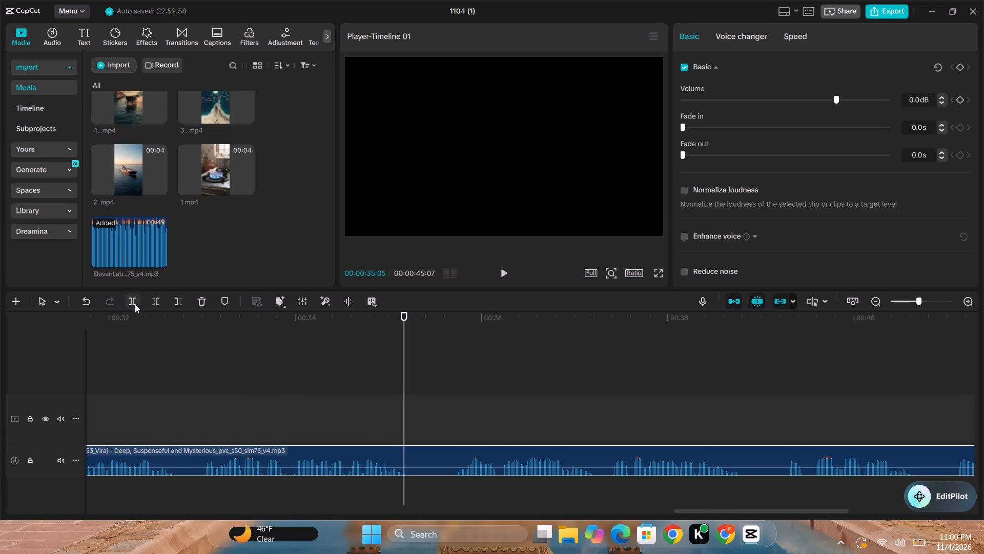
pyautogui.click(135, 304)
pyautogui.click(446, 434)
pyautogui.click(462, 454)
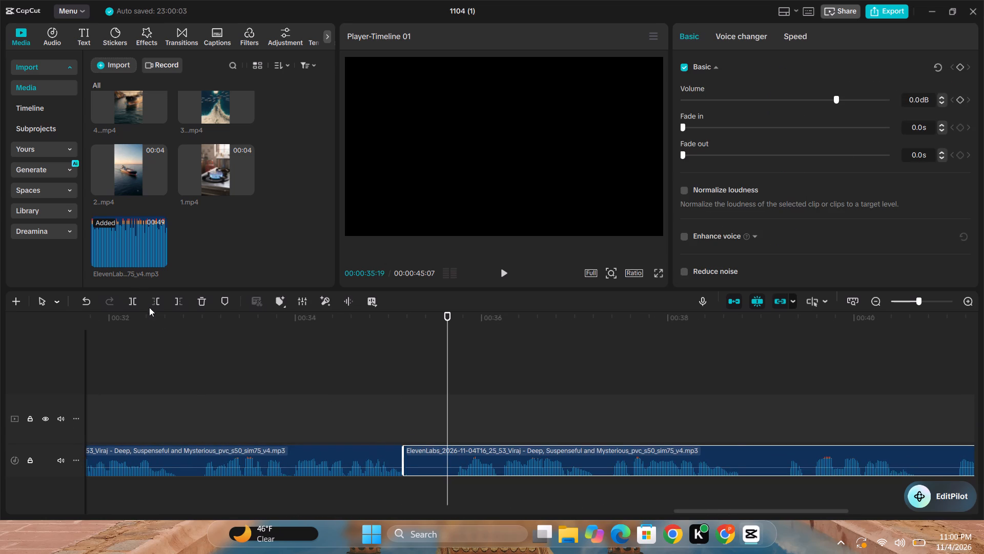
pyautogui.click(131, 303)
pyautogui.click(413, 467)
pyautogui.press('Delete')
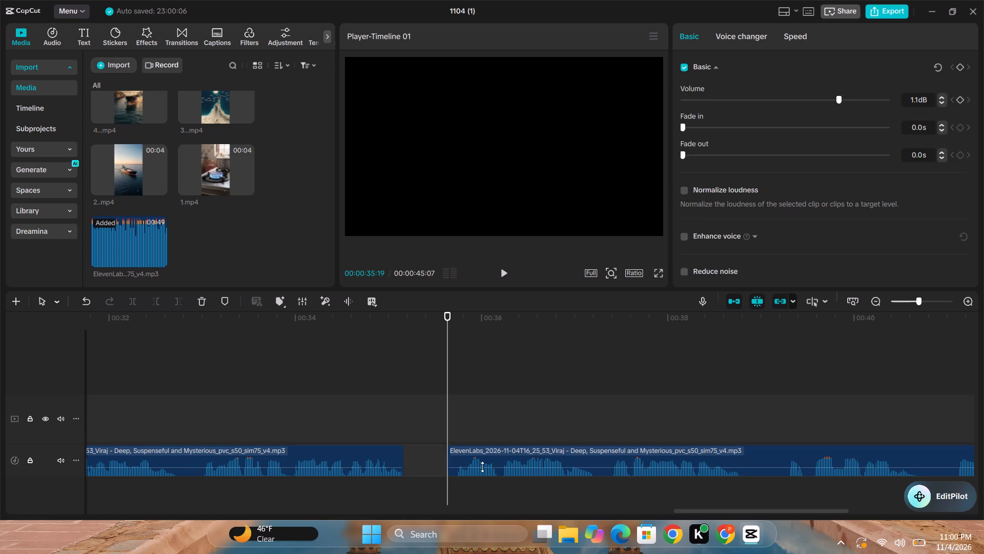
pyautogui.click(494, 459)
pyautogui.click(503, 443)
pyautogui.moveTo(514, 455); pyautogui.dragTo(486, 456)
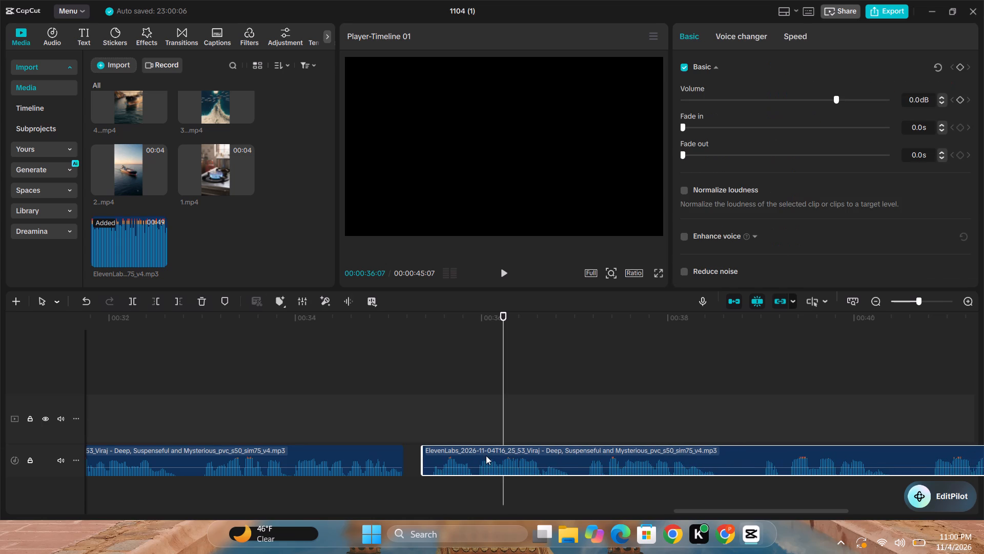
pyautogui.moveTo(486, 456); pyautogui.dragTo(472, 456)
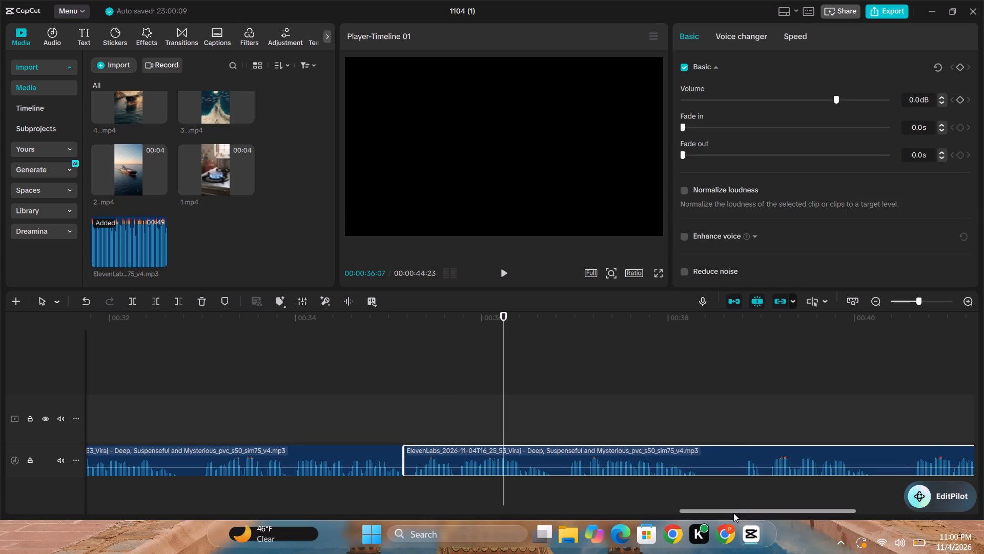
# Cut the silent pause between 00:00:38:10 and 00:00:38:22 out of the voiceover and close the gap.
pyautogui.moveTo(733, 511); pyautogui.dragTo(815, 502)
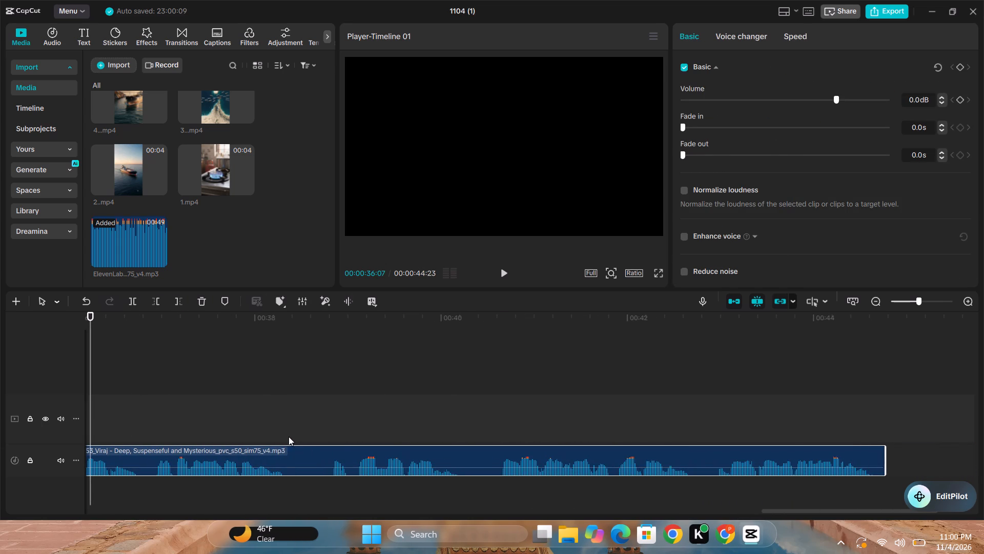
pyautogui.click(287, 436)
pyautogui.click(300, 449)
pyautogui.click(135, 302)
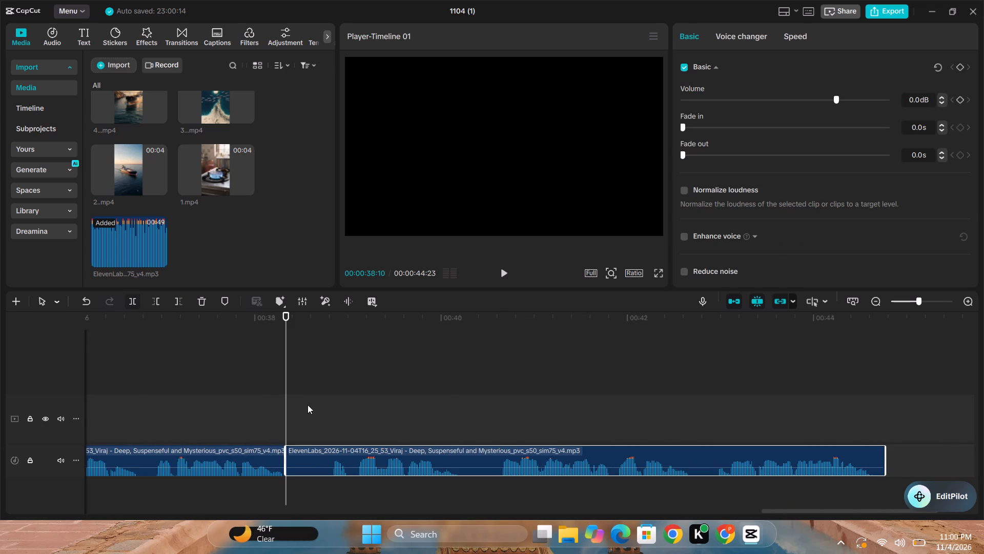
pyautogui.click(322, 438)
pyautogui.click(337, 453)
pyautogui.click(129, 298)
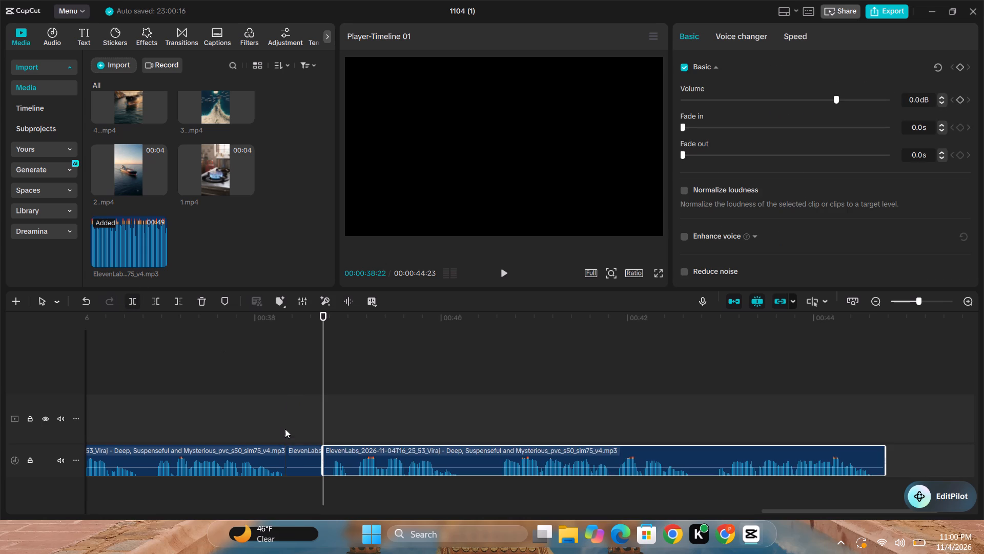
pyautogui.click(303, 454)
pyautogui.press('Delete')
pyautogui.click(411, 450)
pyautogui.moveTo(441, 452); pyautogui.dragTo(416, 453)
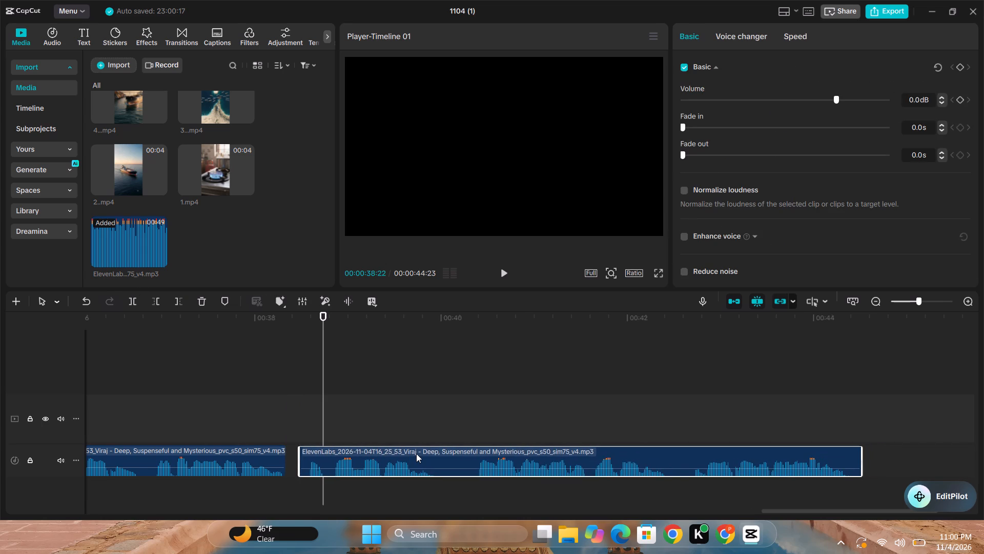
pyautogui.moveTo(416, 453); pyautogui.dragTo(405, 453)
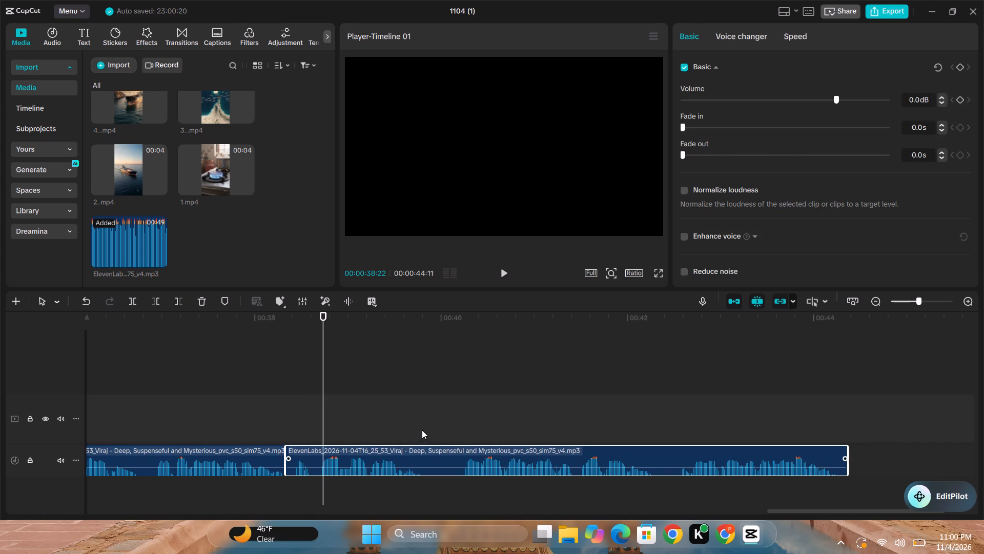
# Cut the silent pause between 00:00:39:24 and 00:00:40:06 out of the voiceover and close the gap.
pyautogui.click(422, 430)
pyautogui.click(438, 451)
pyautogui.click(131, 300)
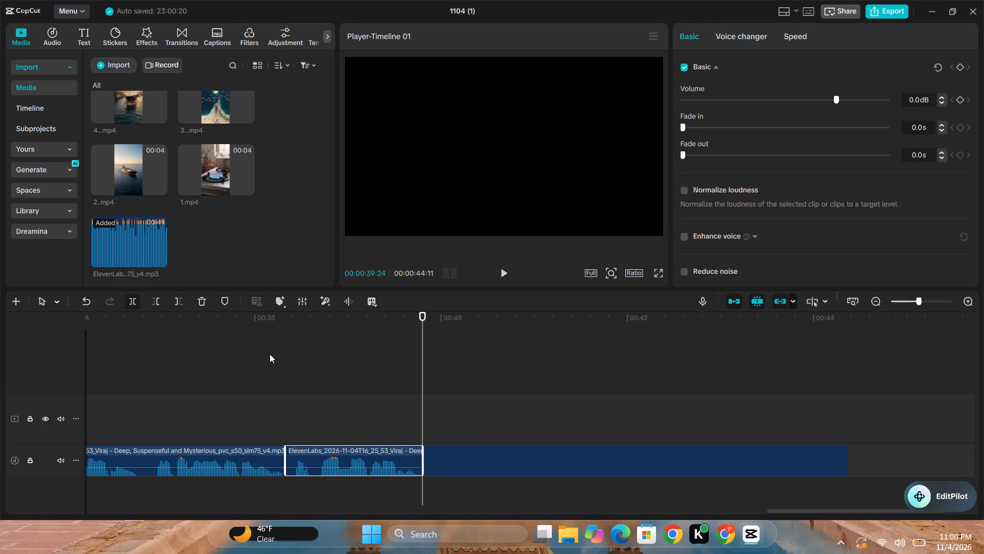
pyautogui.click(458, 432)
pyautogui.click(467, 453)
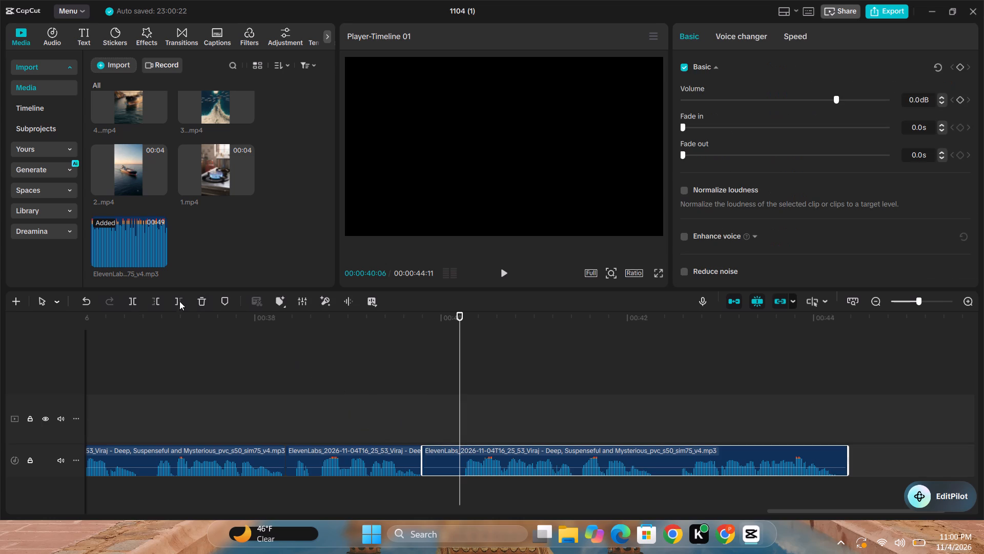
pyautogui.click(132, 298)
pyautogui.click(448, 463)
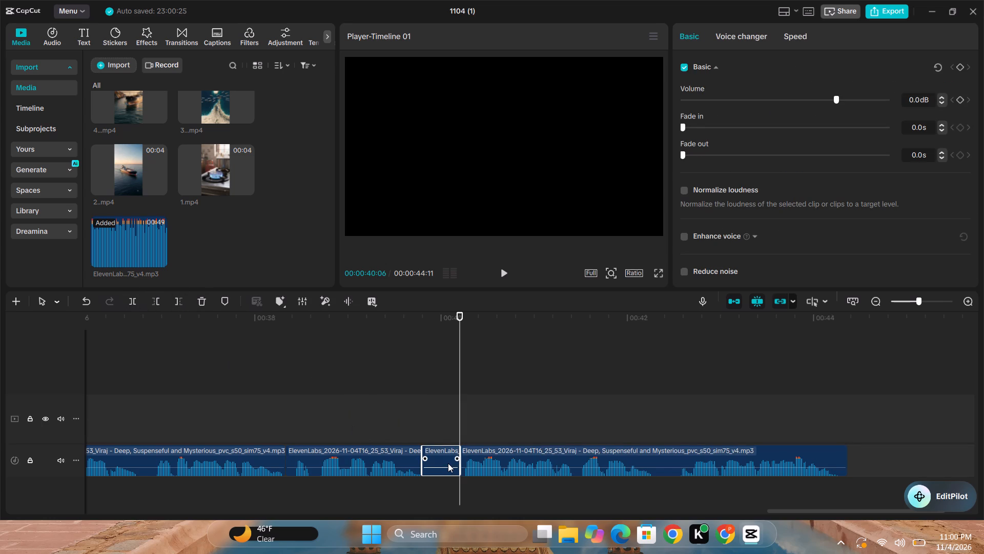
pyautogui.press('Delete')
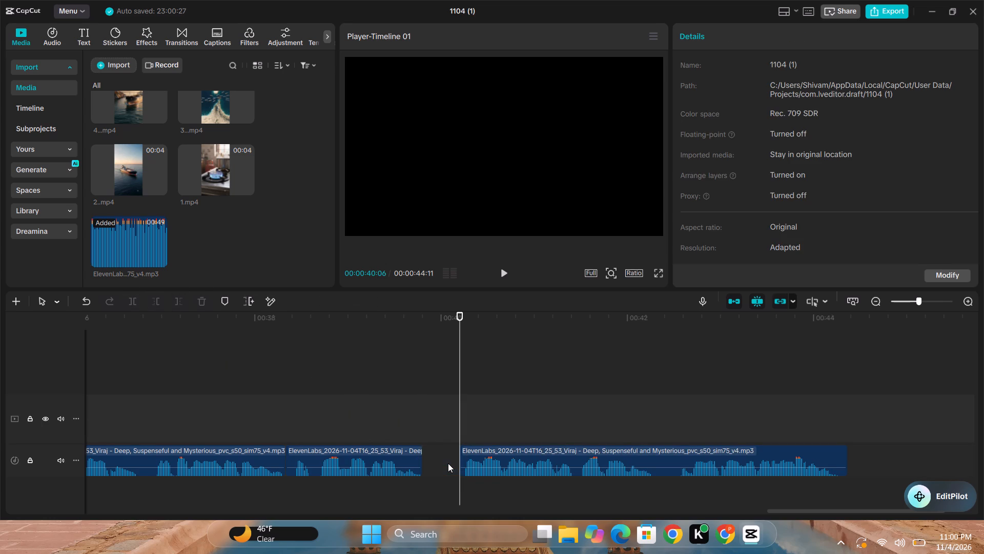
pyautogui.click(523, 449)
pyautogui.moveTo(533, 453); pyautogui.dragTo(499, 453)
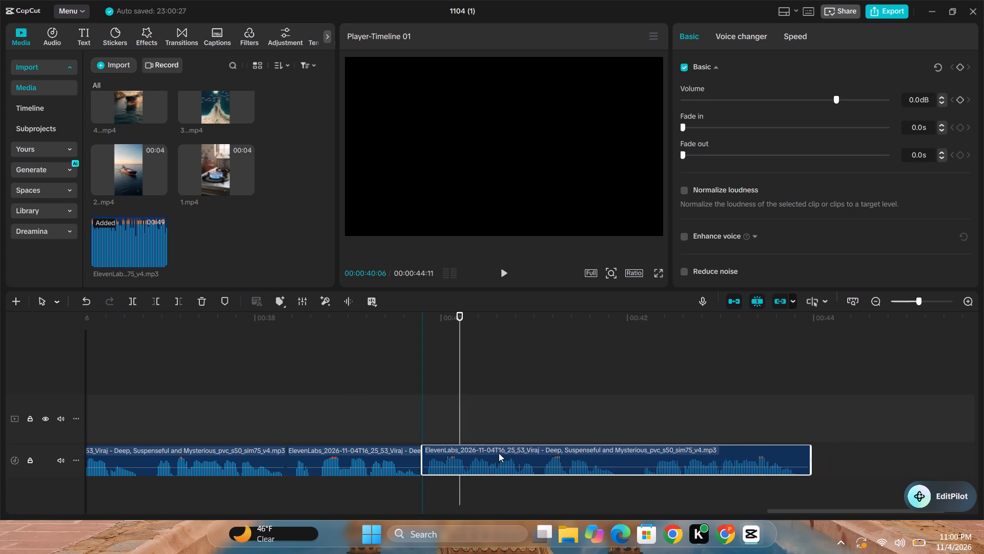
pyautogui.moveTo(499, 453); pyautogui.dragTo(496, 453)
# Return the playhead to the start of the timeline at 00:00:00:00.
pyautogui.moveTo(836, 512); pyautogui.dragTo(0, 513)
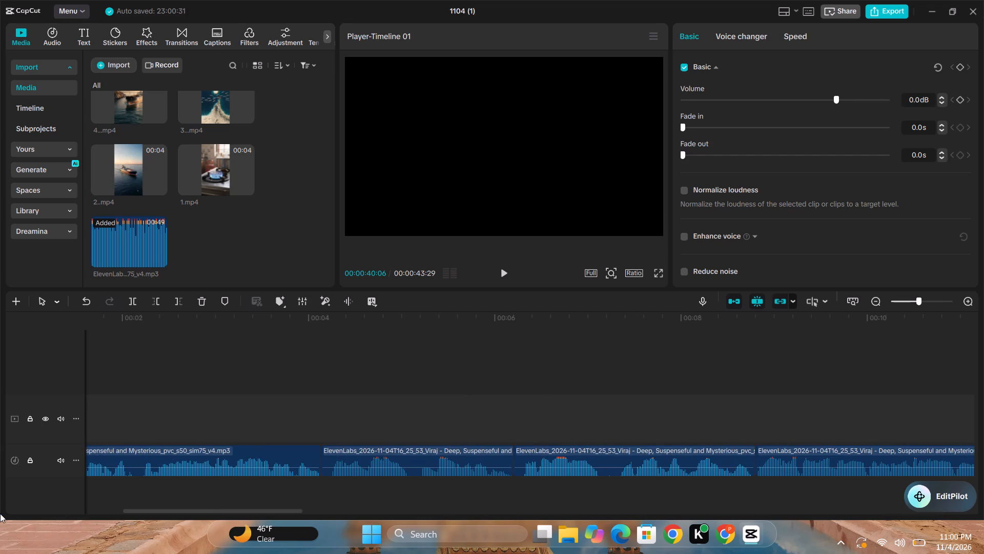
pyautogui.moveTo(0, 513); pyautogui.dragTo(0, 512)
pyautogui.click(126, 387)
pyautogui.click(119, 386)
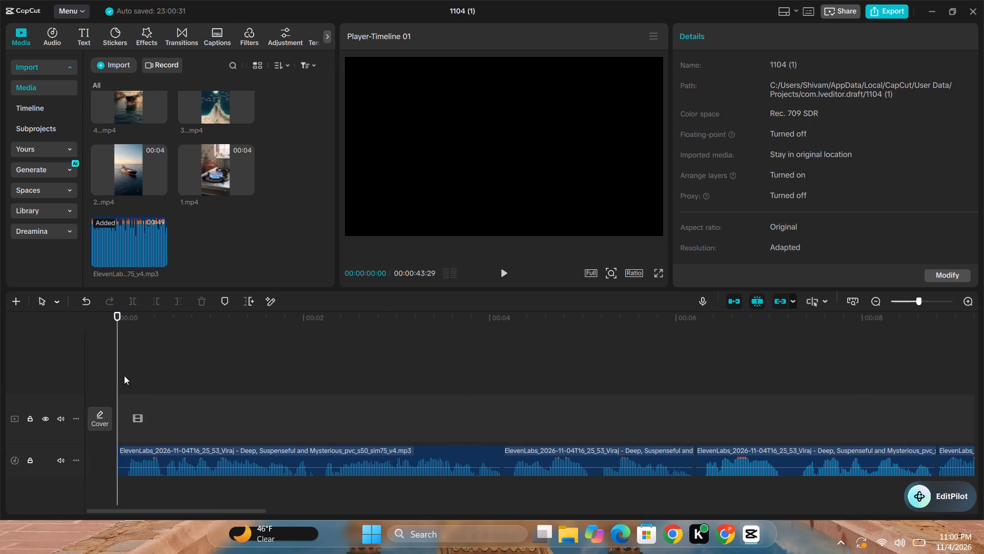
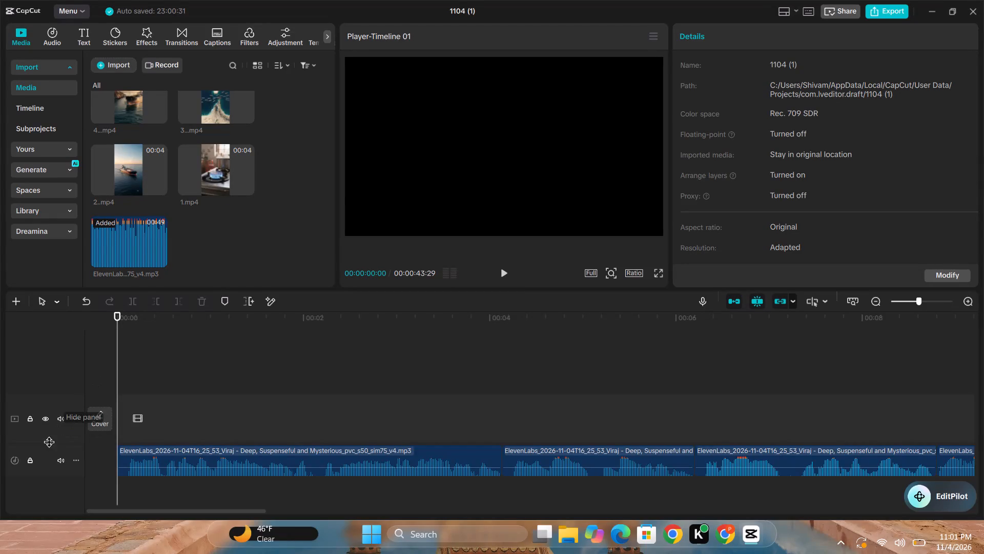
# Lock the voiceover audio track.
pyautogui.click(28, 459)
# Place the gas stove clip 1.mp4 at the start of the main video track.
pyautogui.scroll(2, 210, 171)
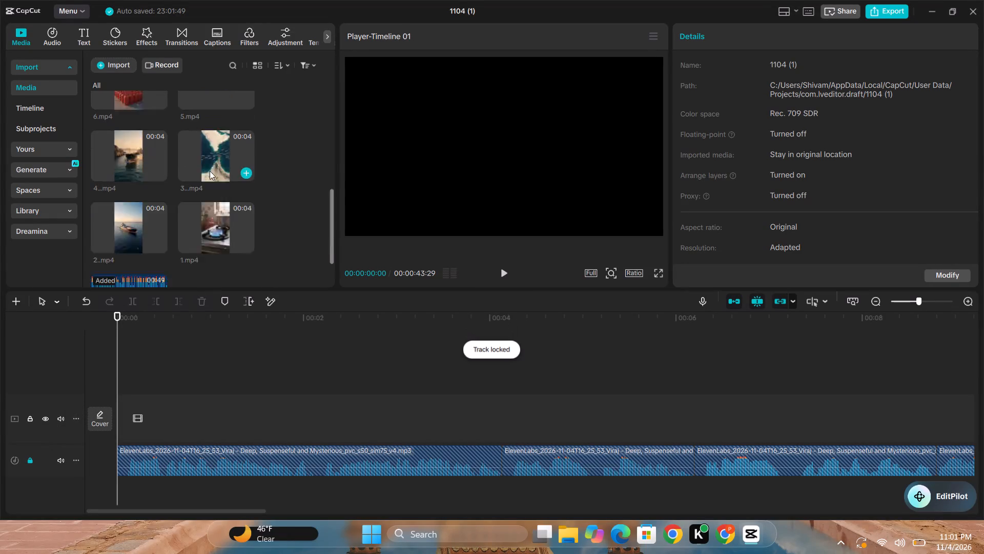
pyautogui.scroll(9, 210, 171)
pyautogui.scroll(-7, 162, 170)
pyautogui.moveTo(200, 173); pyautogui.dragTo(199, 179)
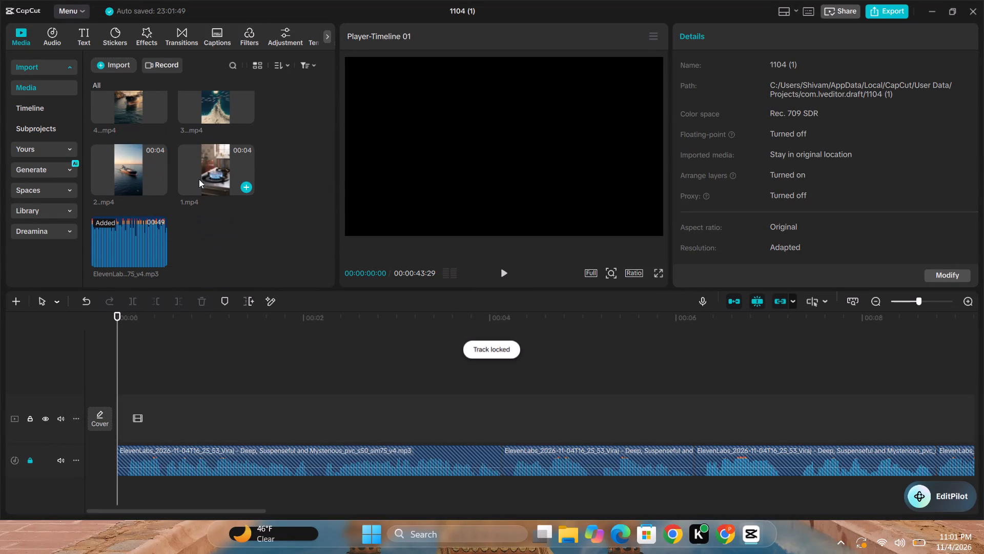
pyautogui.moveTo(199, 179); pyautogui.dragTo(129, 422)
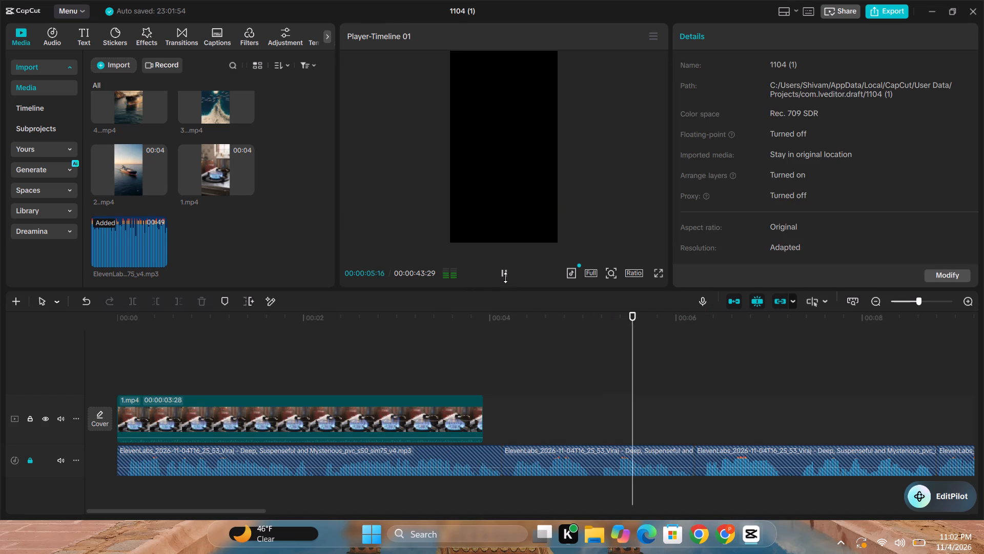
pyautogui.click(504, 274)
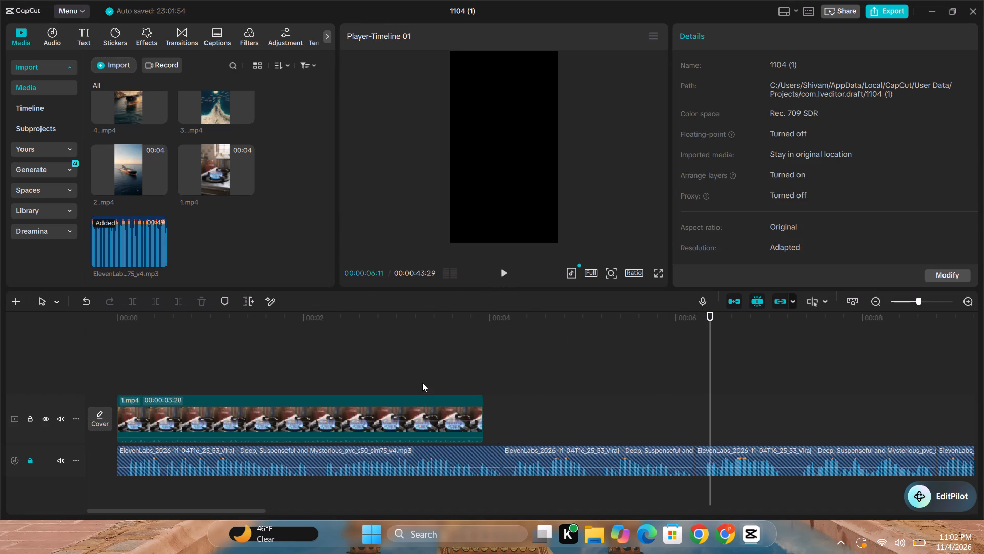
pyautogui.click(400, 382)
pyautogui.click(421, 405)
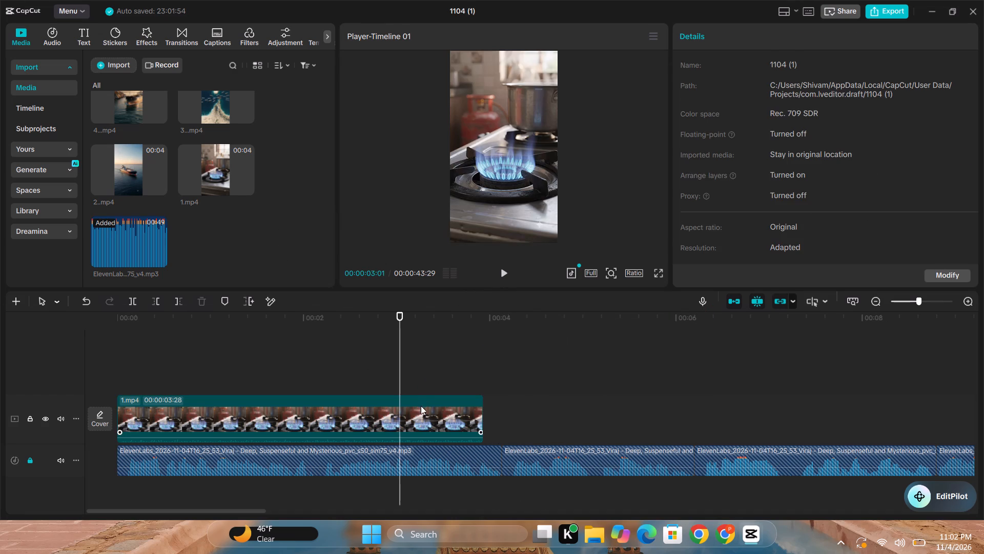
pyautogui.click(701, 389)
pyautogui.click(694, 382)
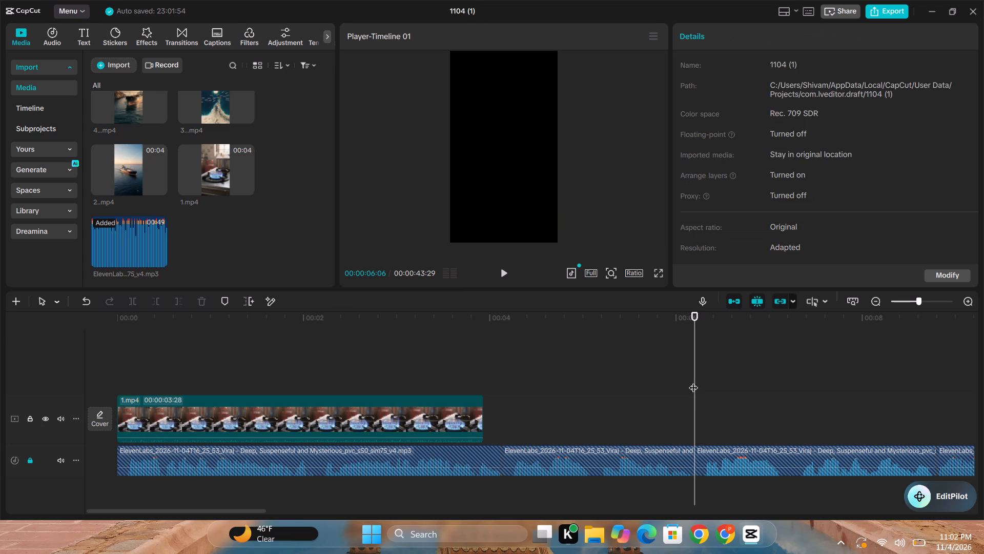
pyautogui.click(421, 359)
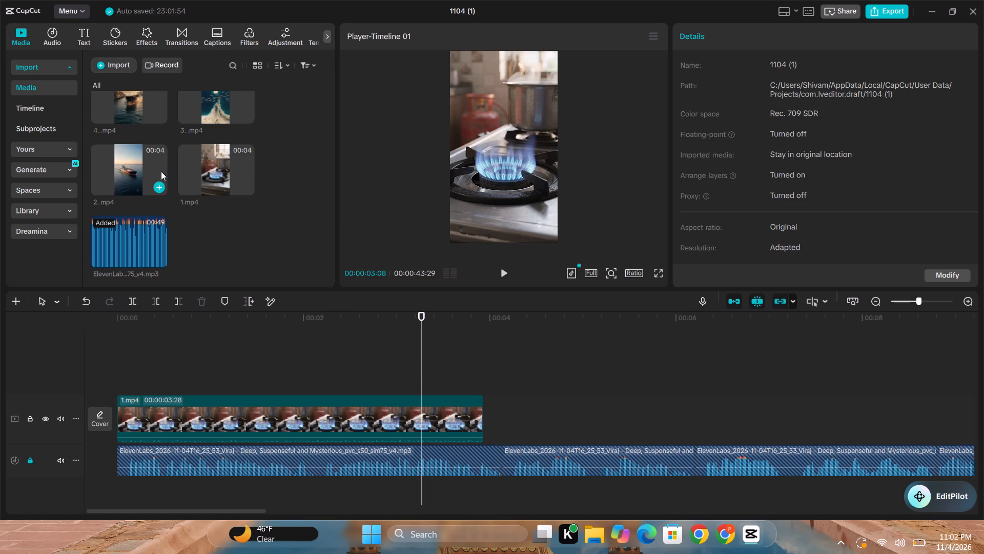
# Add the tanker clip 2.mp4 to the main video track directly after 1.mp4.
pyautogui.moveTo(125, 167); pyautogui.dragTo(494, 411)
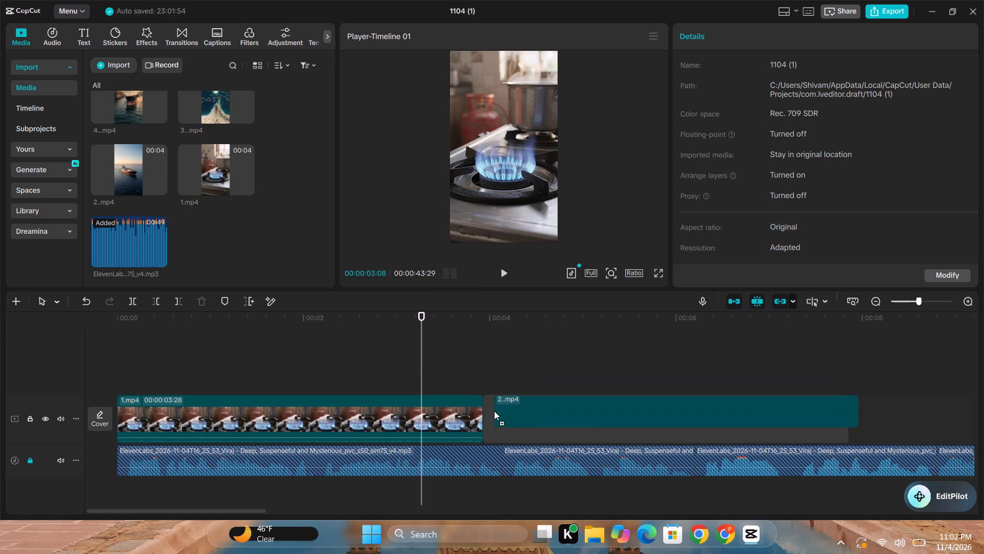
pyautogui.moveTo(494, 411); pyautogui.dragTo(494, 411)
# Trim the end of 1.mp4 to a duration of 00:00:02:10, checking the cut to 2.mp4 against the voiceover.
pyautogui.click(471, 412)
pyautogui.moveTo(483, 409); pyautogui.dragTo(416, 409)
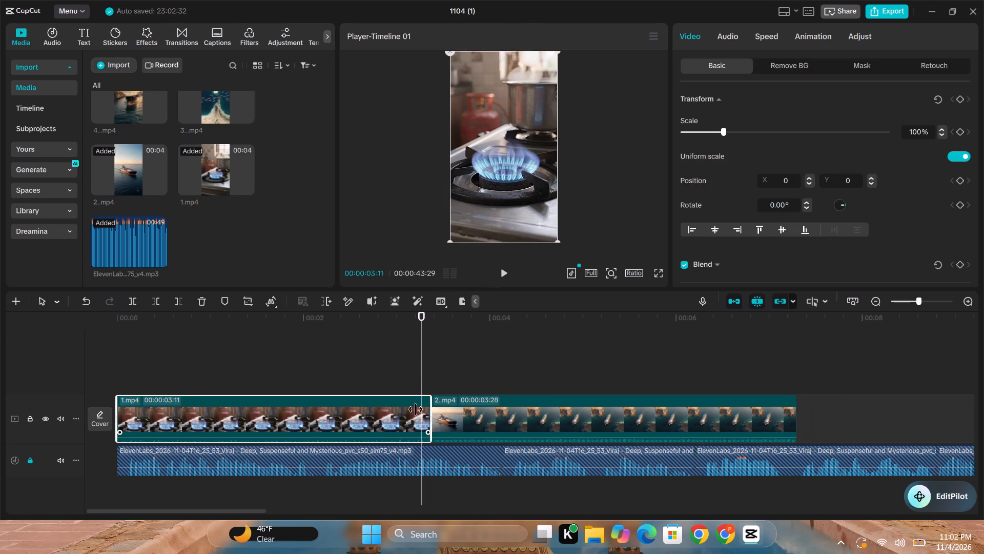
pyautogui.moveTo(416, 409); pyautogui.dragTo(385, 409)
pyautogui.click(146, 376)
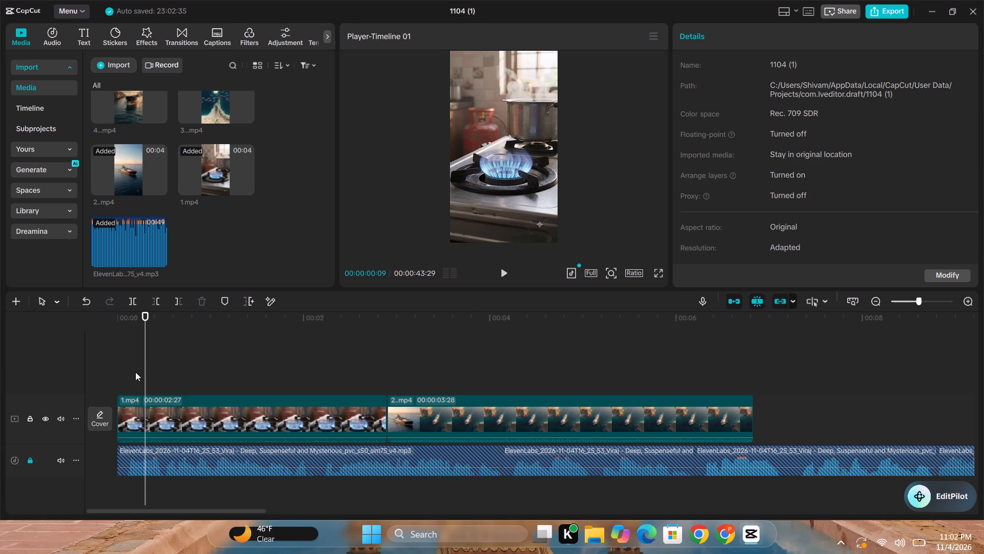
pyautogui.press('space')
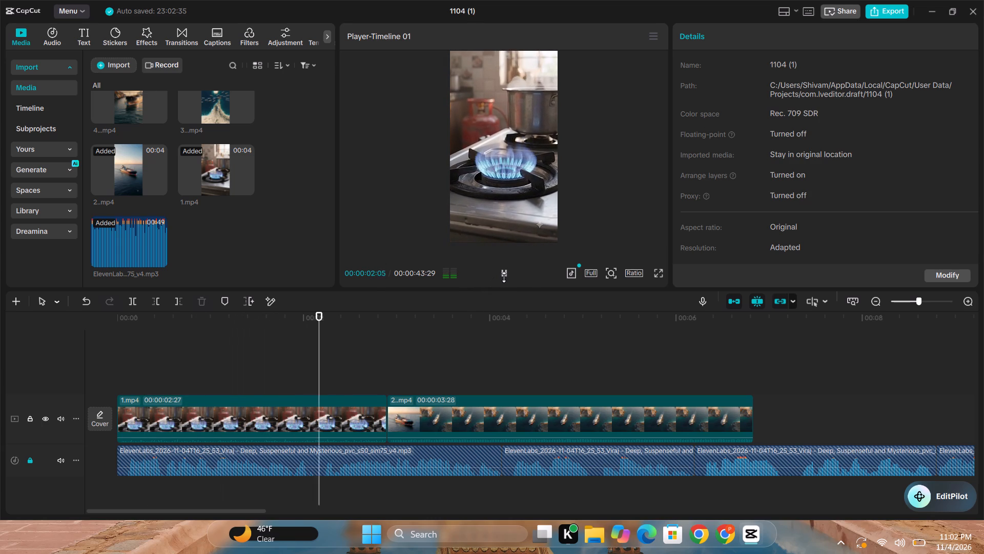
pyautogui.click(504, 271)
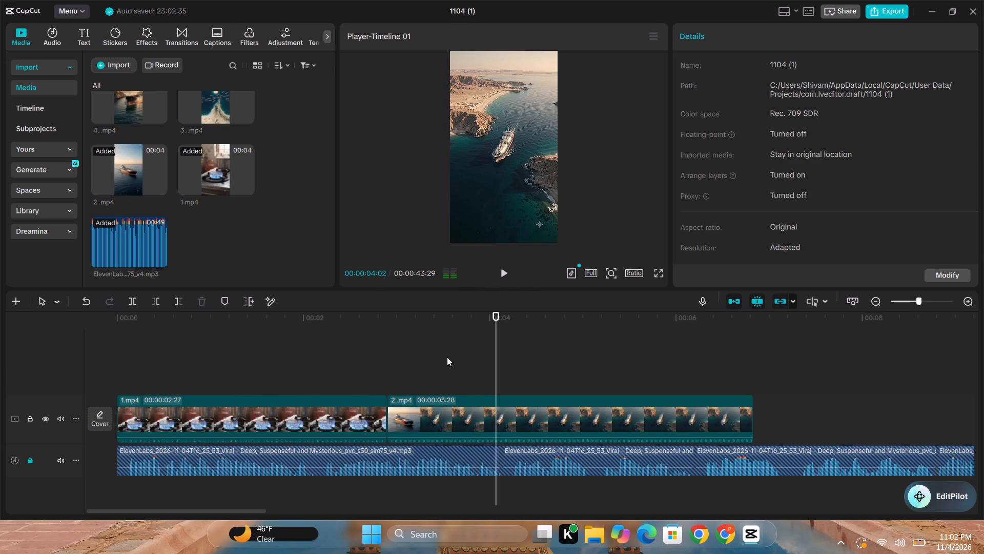
pyautogui.click(378, 404)
pyautogui.moveTo(387, 404); pyautogui.dragTo(373, 404)
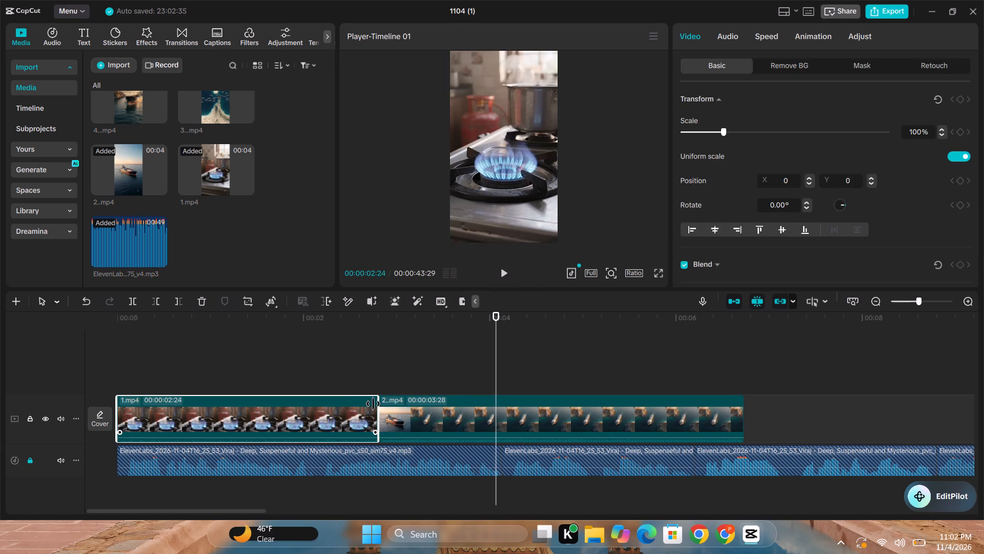
pyautogui.moveTo(373, 404); pyautogui.dragTo(330, 404)
pyautogui.click(290, 367)
pyautogui.press('space')
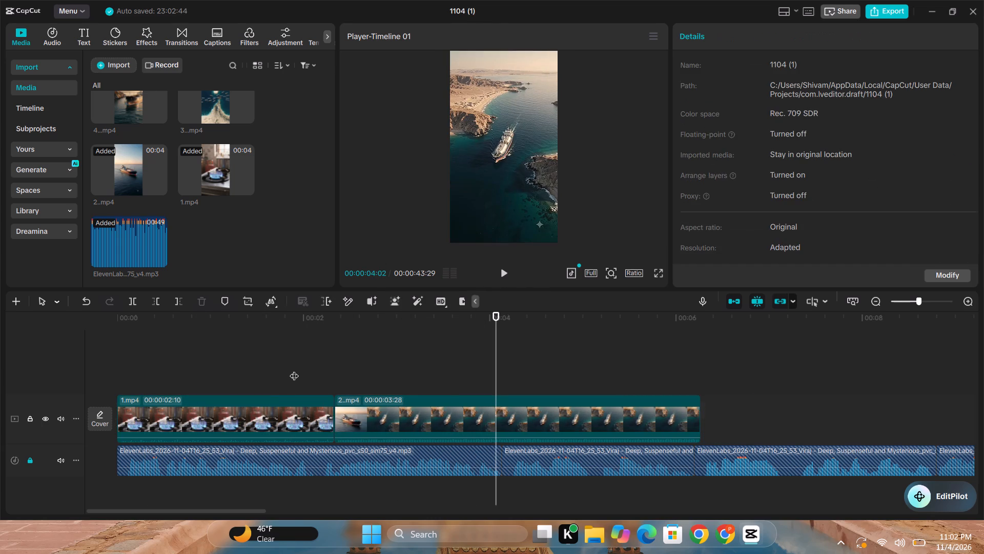
pyautogui.click(504, 274)
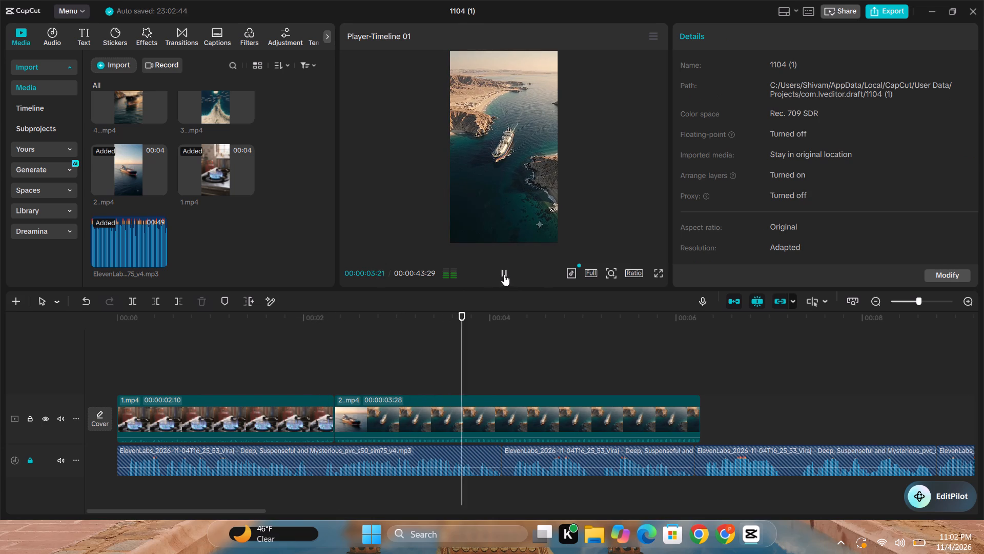
# Lower the audio volume of clip 1.mp4 to -8.3 dB.
pyautogui.click(333, 416)
pyautogui.click(303, 426)
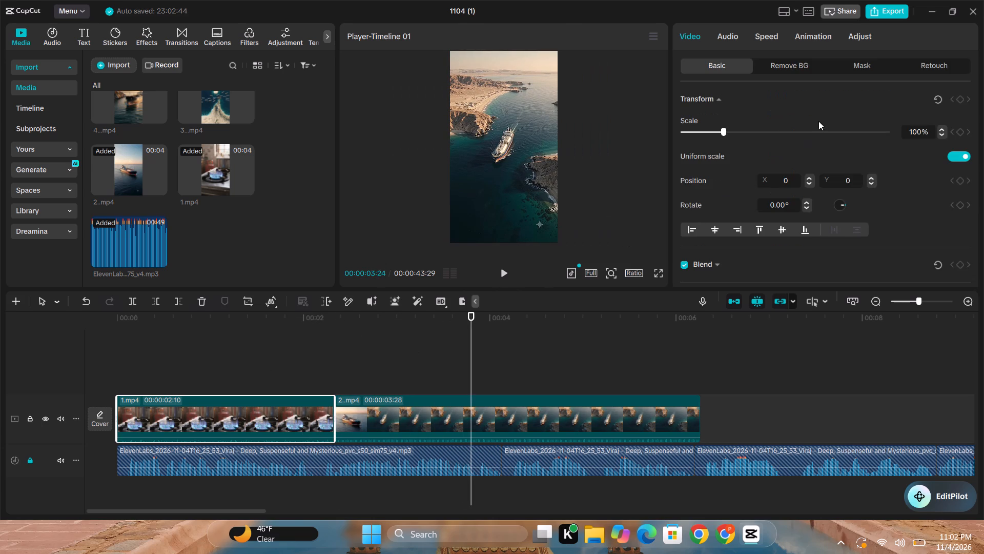
pyautogui.click(734, 36)
pyautogui.moveTo(834, 131); pyautogui.dragTo(828, 131)
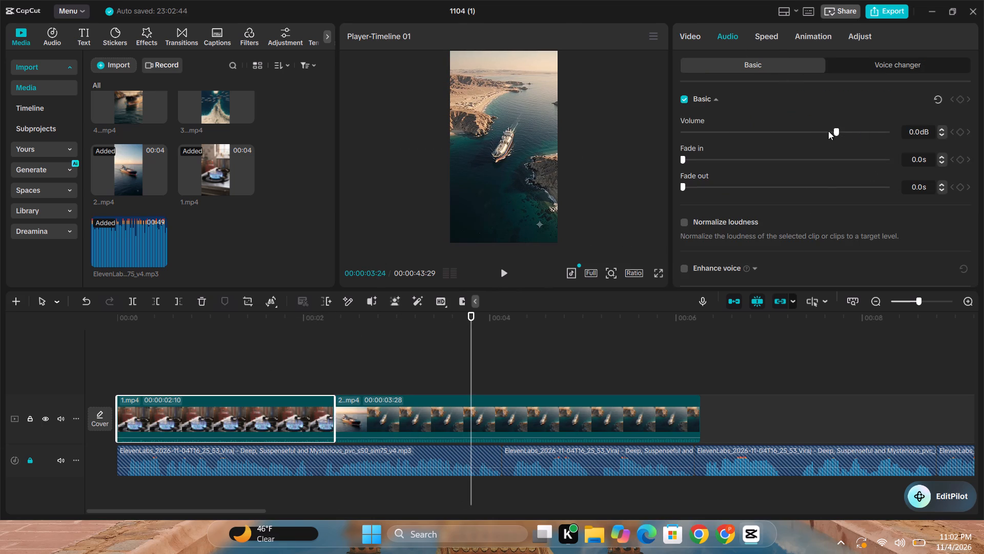
pyautogui.moveTo(828, 131); pyautogui.dragTo(812, 131)
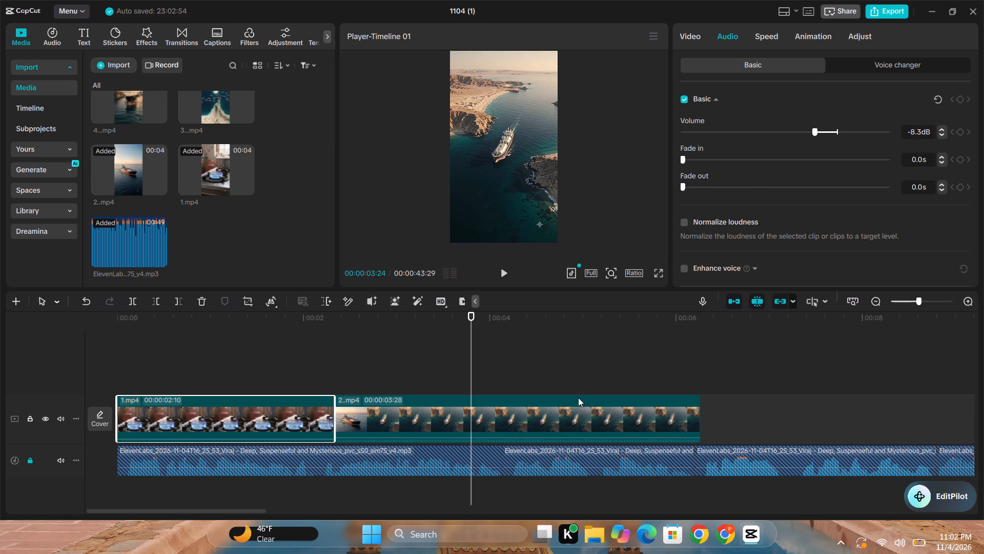
# Lower the audio volume of clip 2.mp4 to -8.7 dB.
pyautogui.click(454, 406)
pyautogui.moveTo(833, 131); pyautogui.dragTo(825, 130)
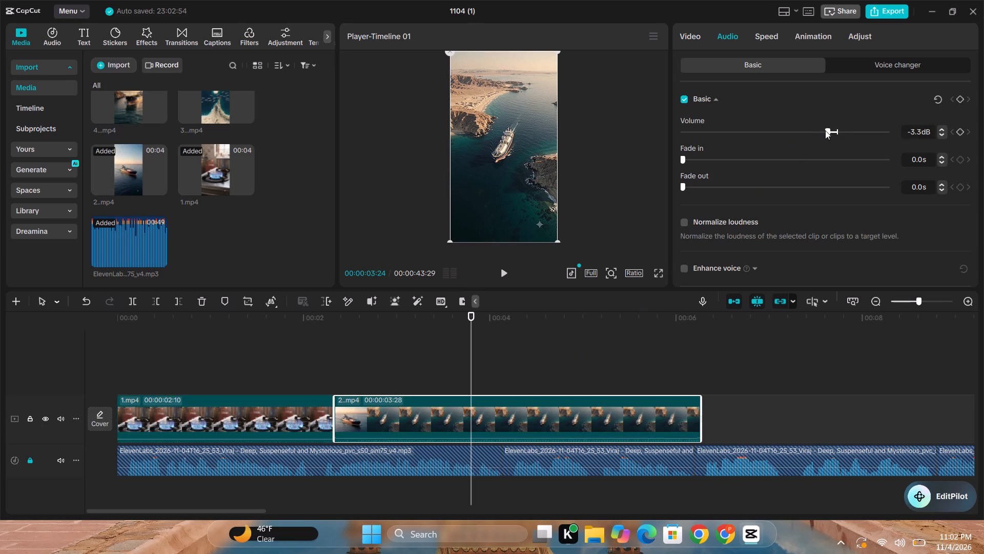
pyautogui.moveTo(825, 130); pyautogui.dragTo(817, 130)
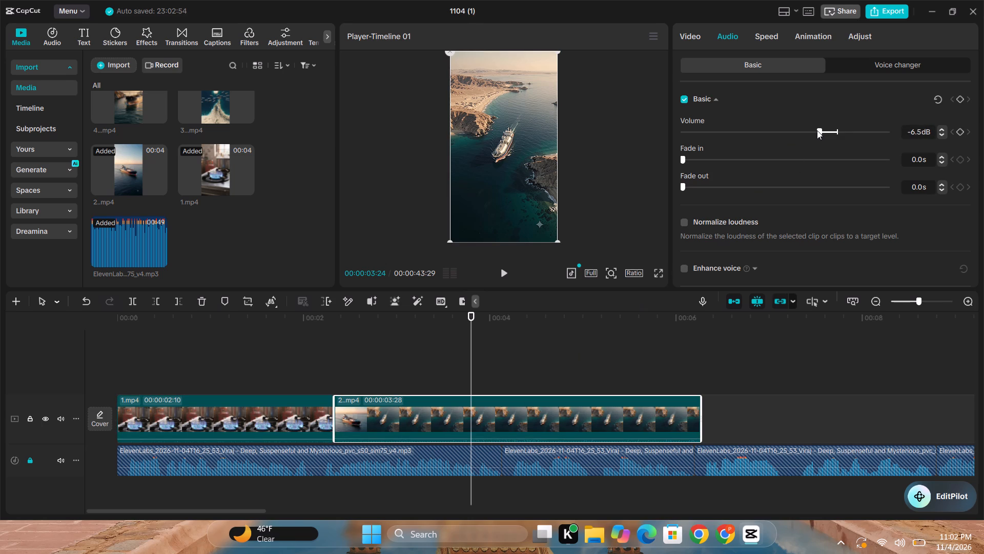
pyautogui.moveTo(817, 130); pyautogui.dragTo(810, 129)
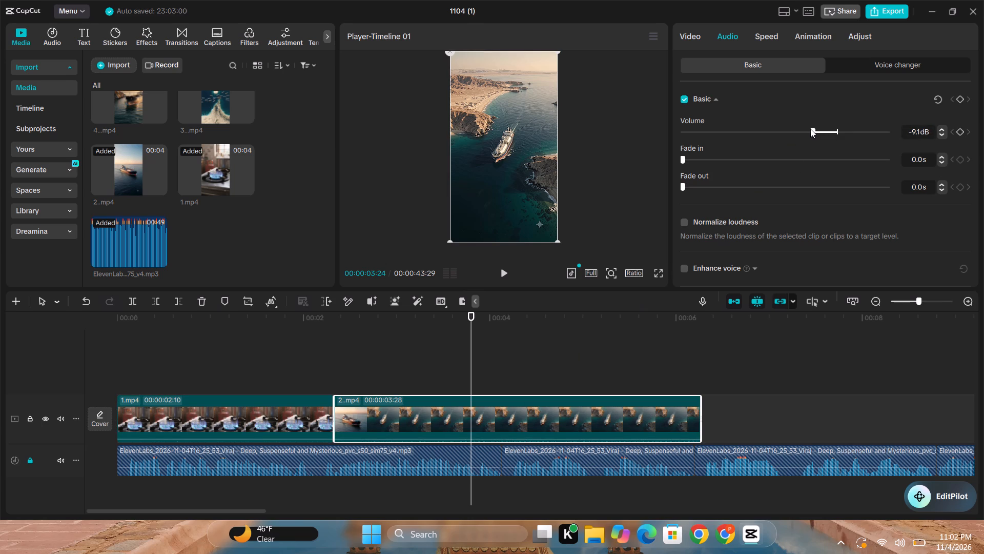
pyautogui.click(811, 129)
# Play back the cut from 1.mp4 to 2.mp4 to check the picture change and sound levels.
pyautogui.click(283, 372)
pyautogui.press('space')
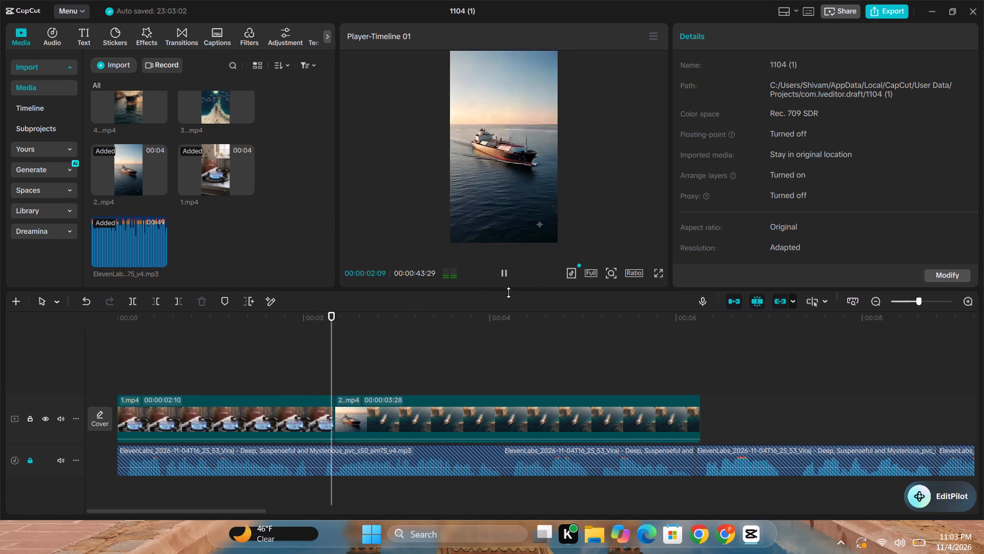
pyautogui.click(503, 275)
pyautogui.click(289, 368)
pyautogui.press('space')
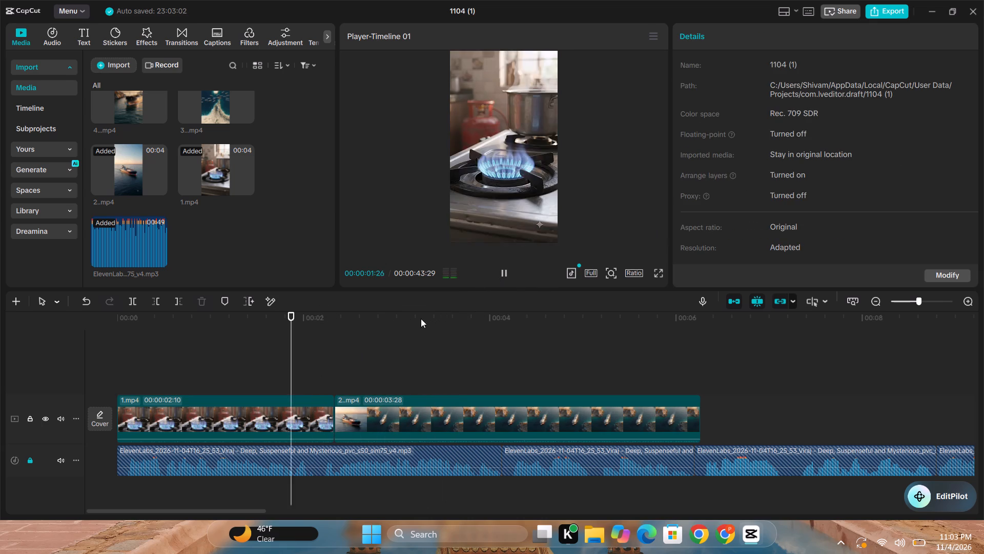
pyautogui.click(506, 273)
pyautogui.click(298, 364)
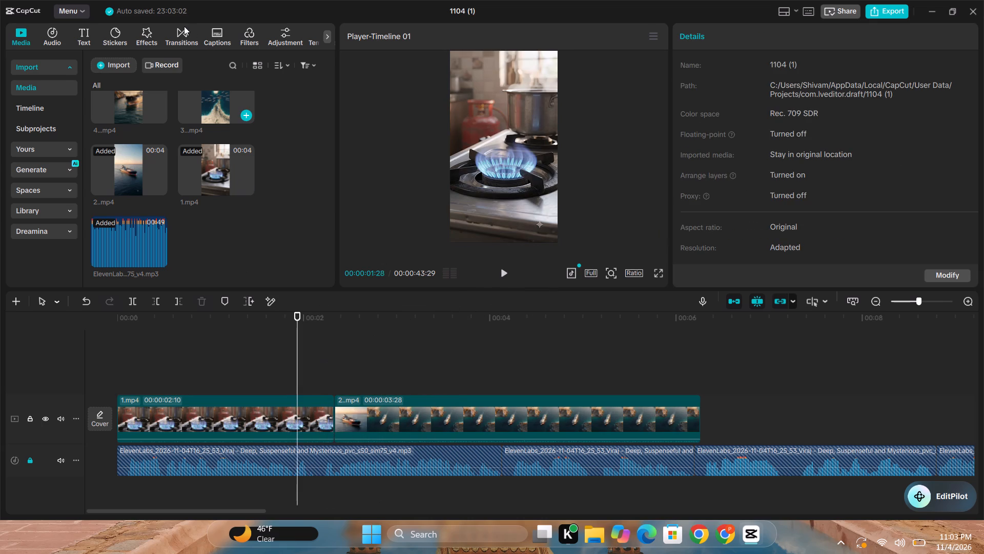
# Add the Black Fade transition from the favourites at the cut between 1.mp4 and 2.mp4, and play it back.
pyautogui.click(184, 33)
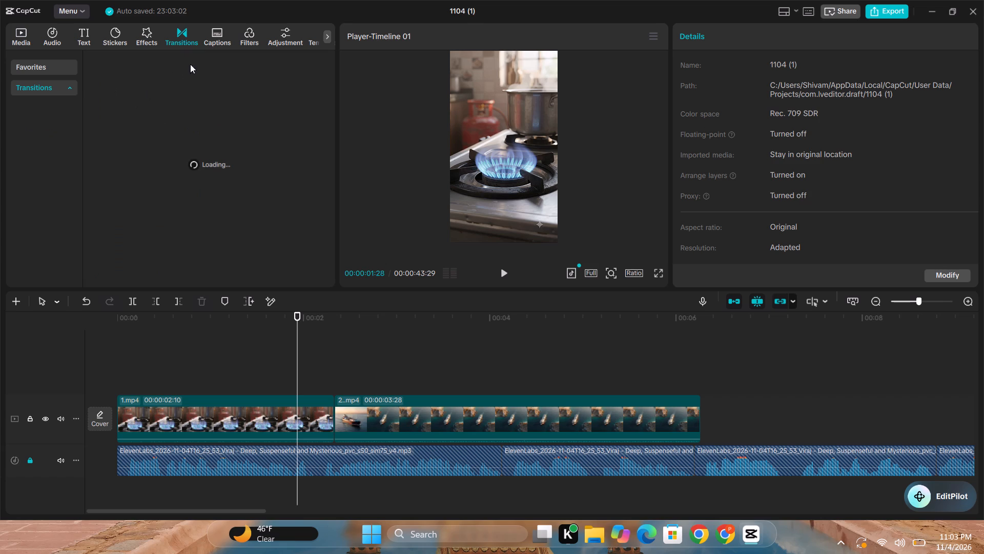
pyautogui.click(38, 70)
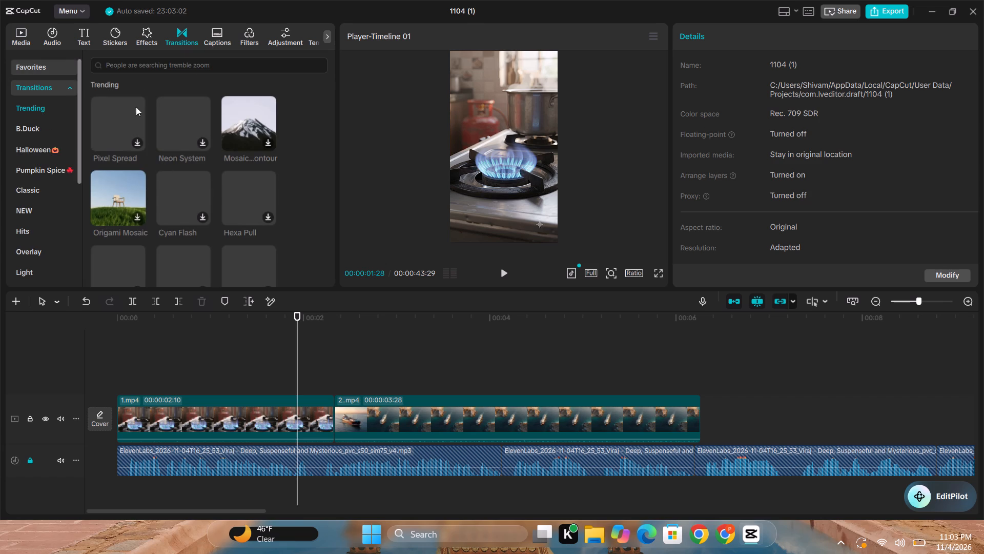
pyautogui.click(26, 64)
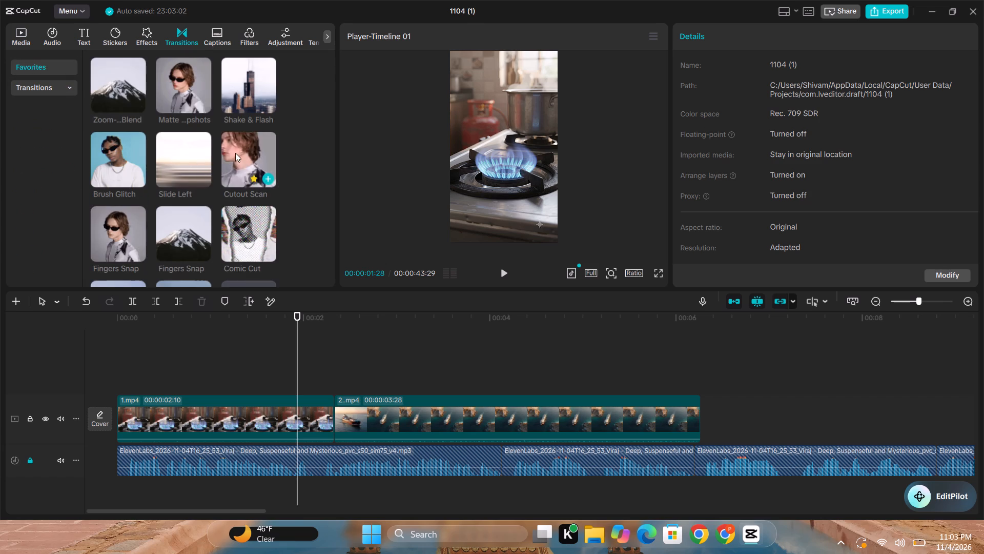
pyautogui.scroll(-1, 236, 135)
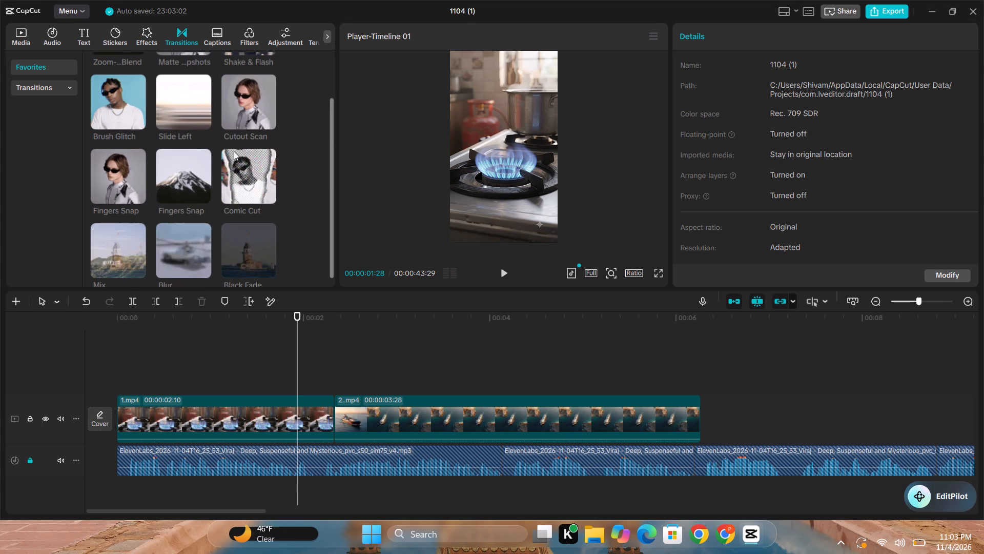
pyautogui.moveTo(236, 233); pyautogui.dragTo(321, 432)
pyautogui.click(270, 383)
pyautogui.press('space')
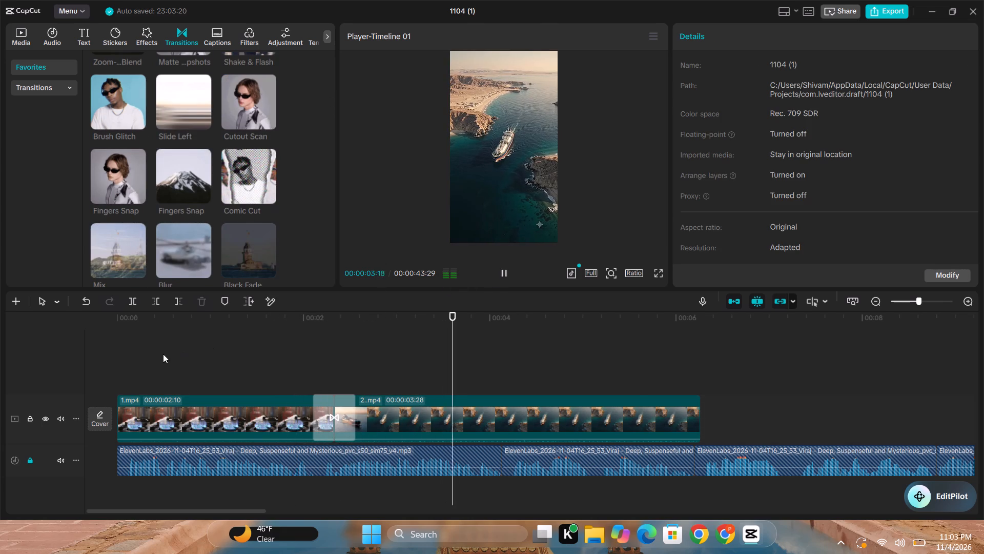
pyautogui.click(112, 365)
pyautogui.click(120, 368)
pyautogui.press('space')
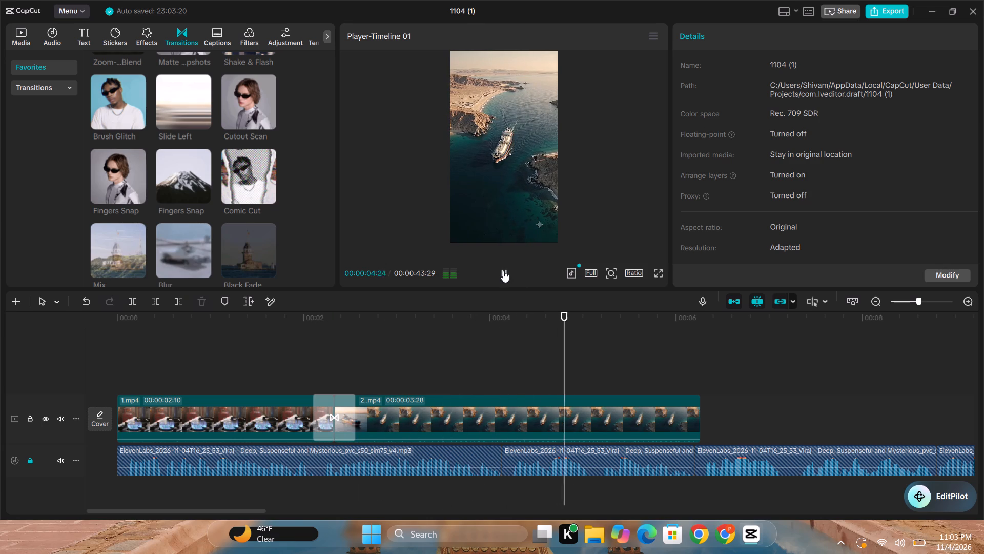
pyautogui.click(503, 271)
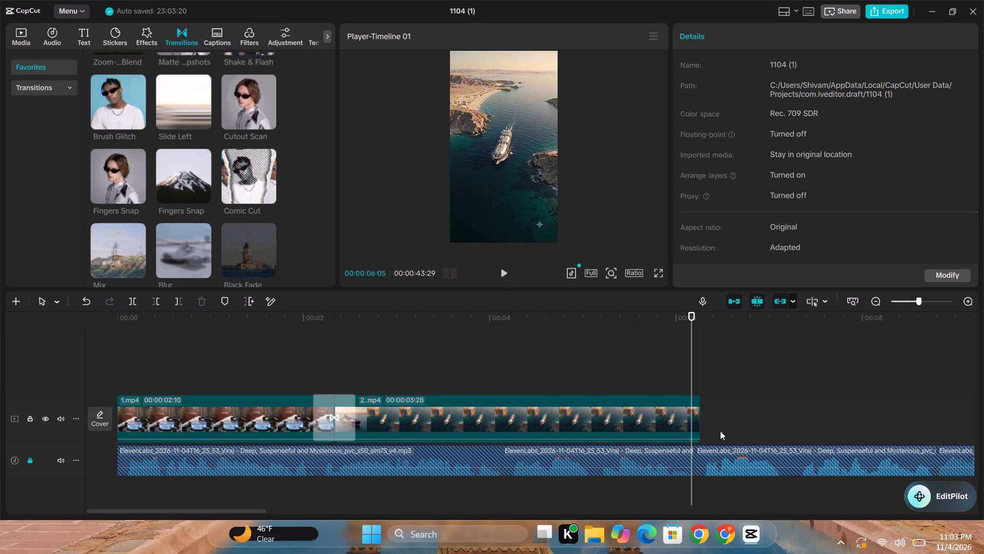
# Trim the end of 2.mp4 to a duration of 00:00:03:26.
pyautogui.click(699, 408)
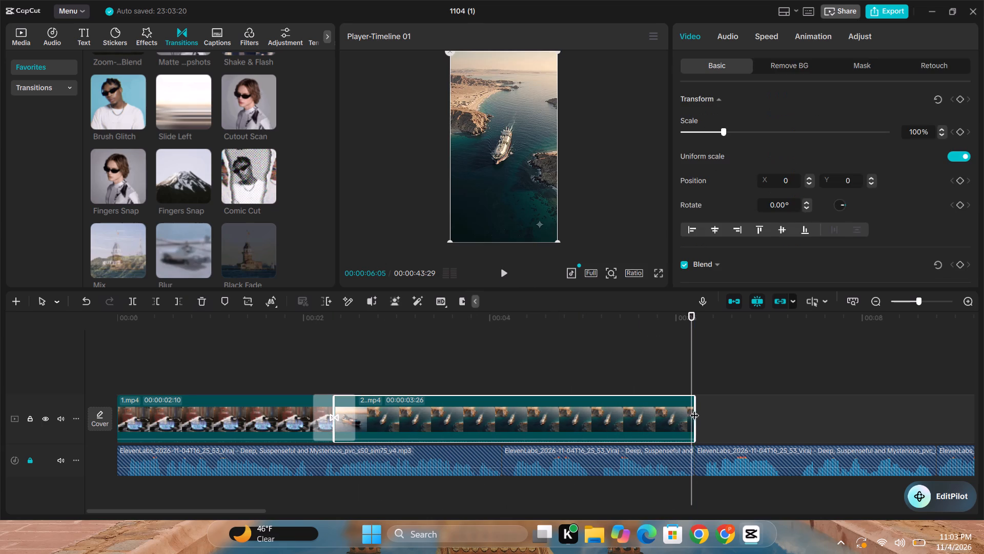
pyautogui.click(676, 381)
pyautogui.moveTo(229, 511); pyautogui.dragTo(278, 510)
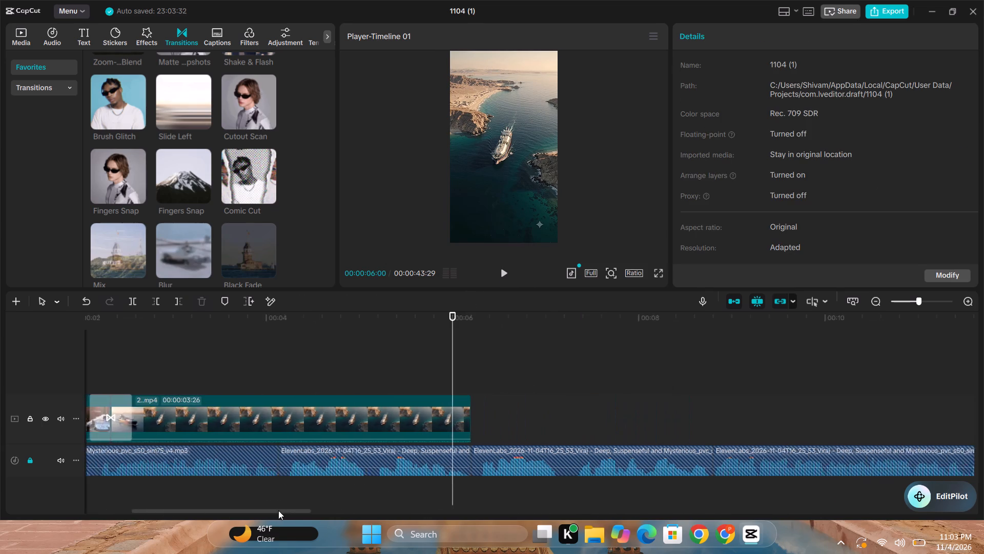
pyautogui.moveTo(278, 510); pyautogui.dragTo(305, 510)
pyautogui.click(273, 381)
pyautogui.click(290, 372)
pyautogui.click(304, 374)
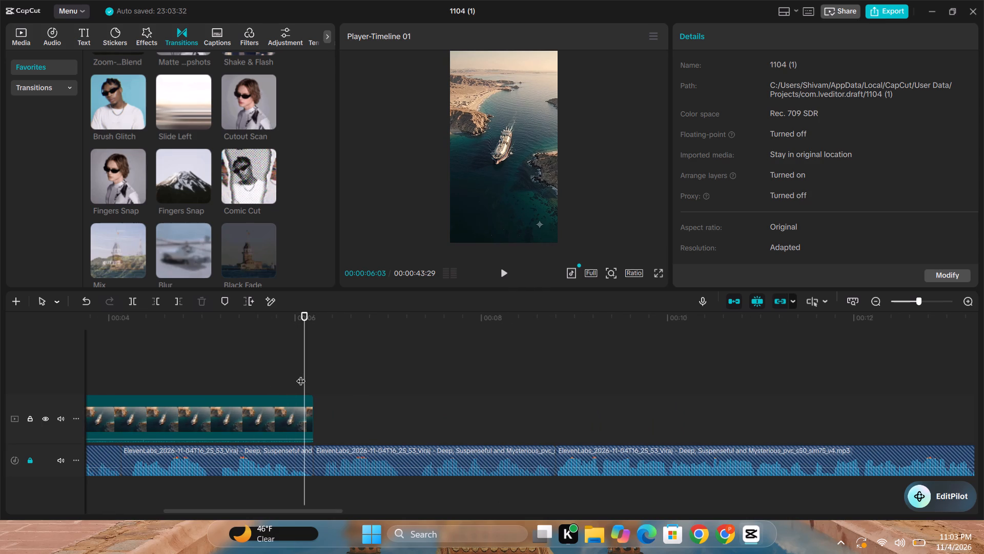
pyautogui.click(28, 42)
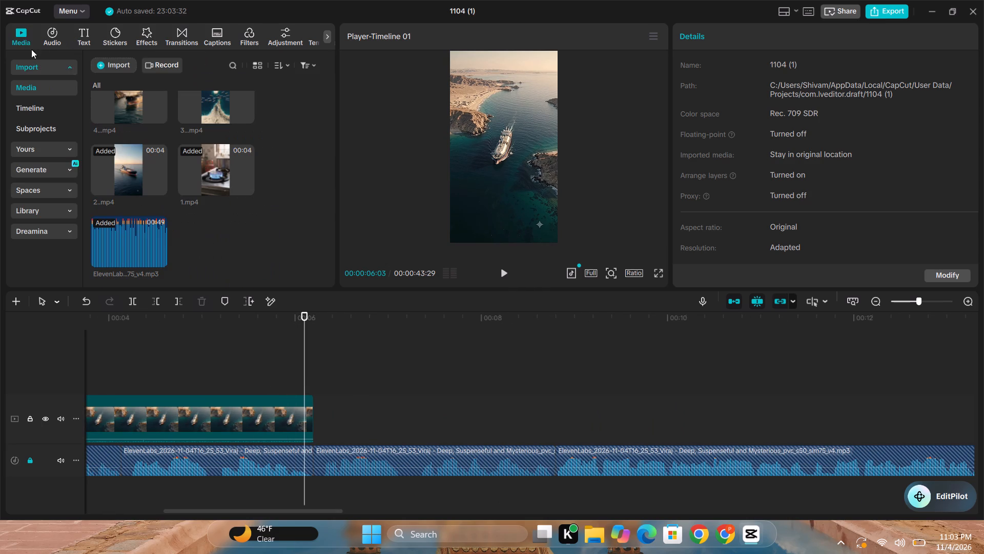
pyautogui.scroll(1, 186, 205)
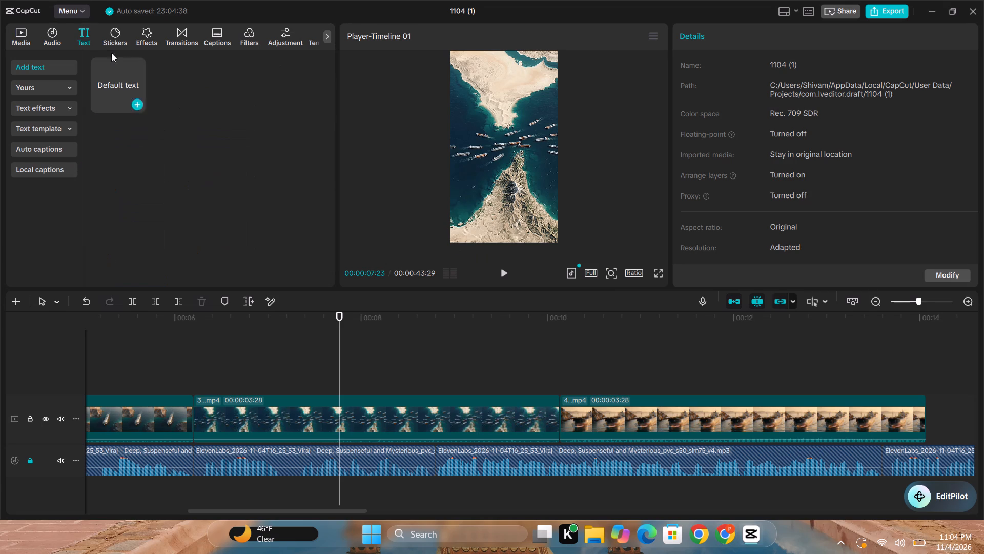
pyautogui.click(142, 103)
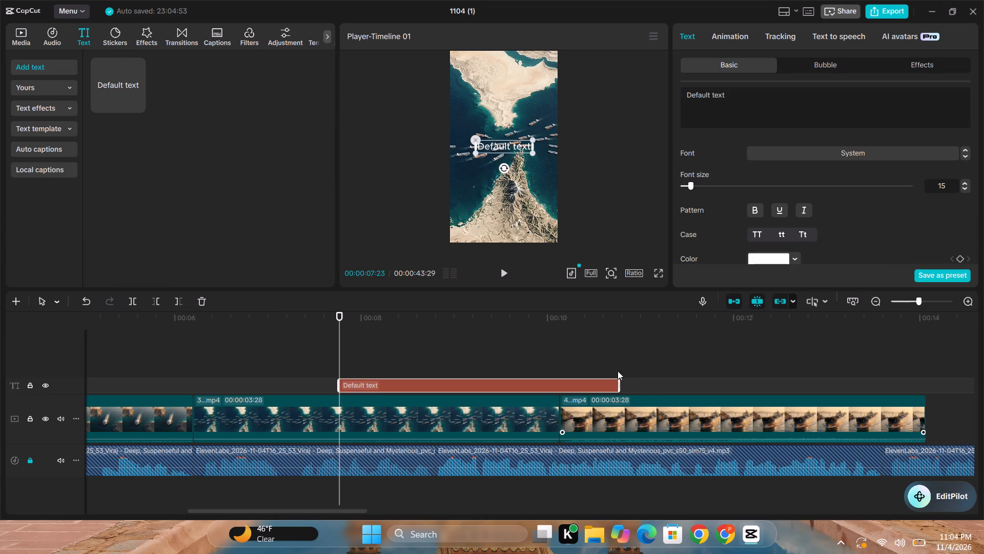
pyautogui.moveTo(619, 380); pyautogui.dragTo(490, 379)
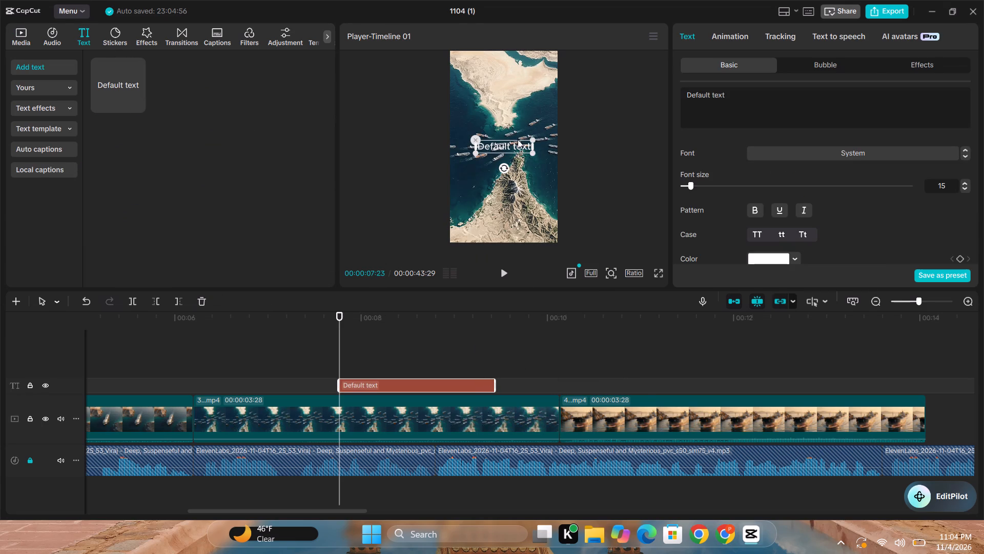
pyautogui.tripleClick(695, 98)
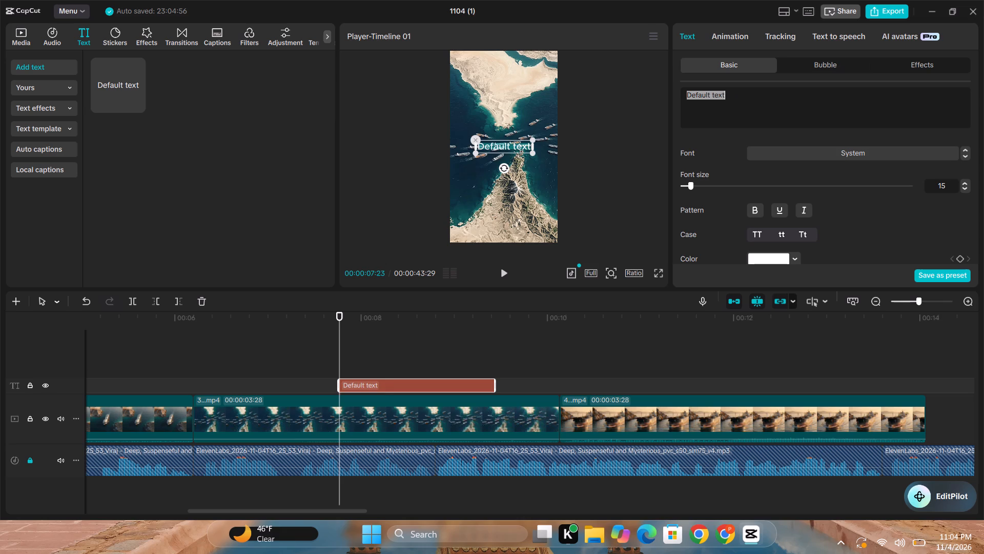
pyautogui.hotkey('ctrl', 'v')
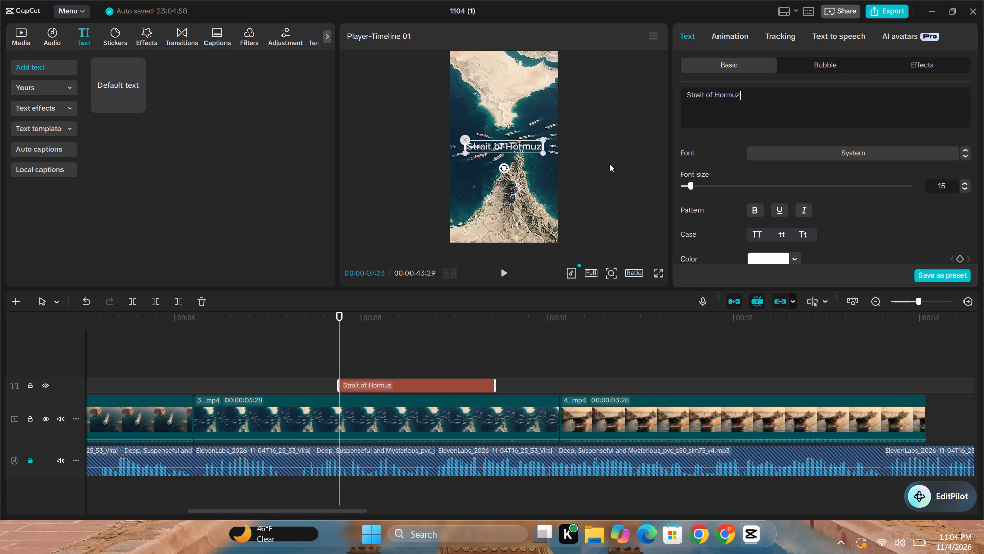
# Try successive fonts on the "Strait of Hormuz" title and set it to Arial Bold.
pyautogui.click(966, 154)
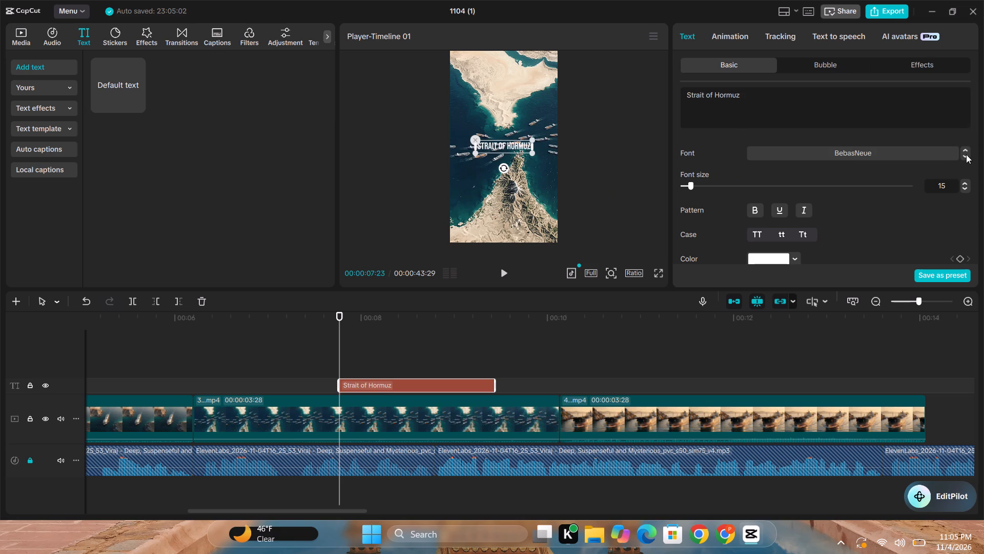
pyautogui.click(966, 154)
pyautogui.click(966, 154)
pyautogui.click(966, 154)
pyautogui.click(966, 154)
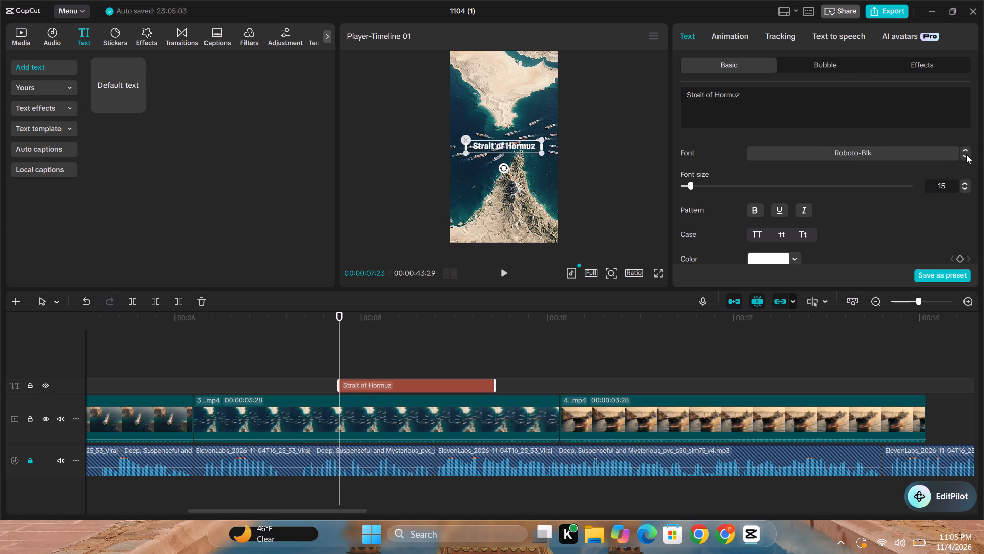
pyautogui.click(966, 154)
pyautogui.click(966, 154)
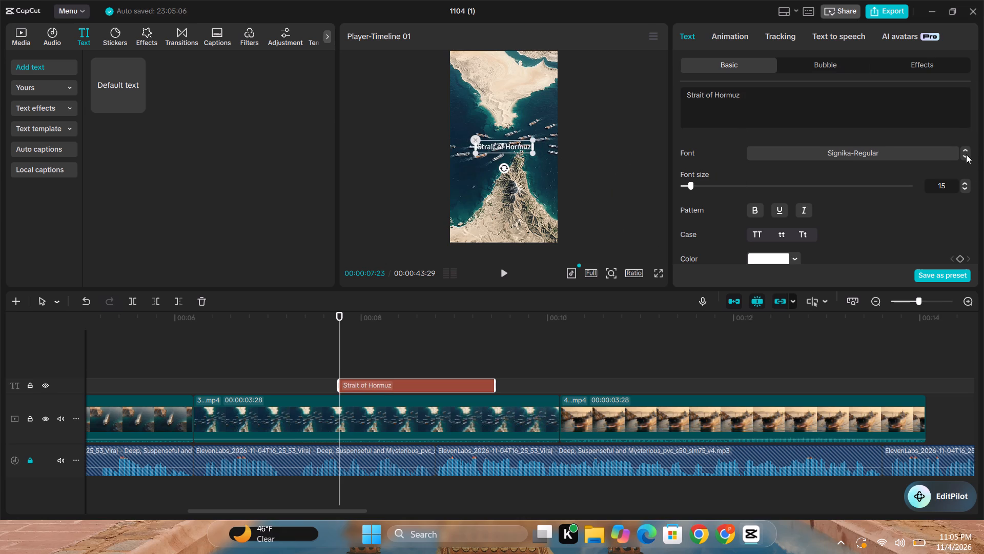
pyautogui.click(966, 154)
pyautogui.click(966, 154)
pyautogui.click(966, 154)
pyautogui.click(966, 154)
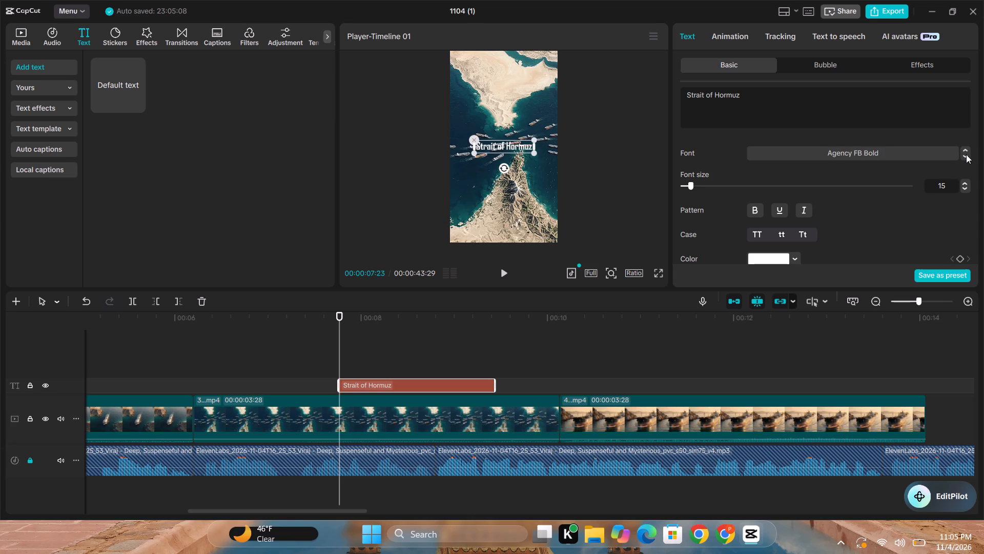
pyautogui.click(966, 154)
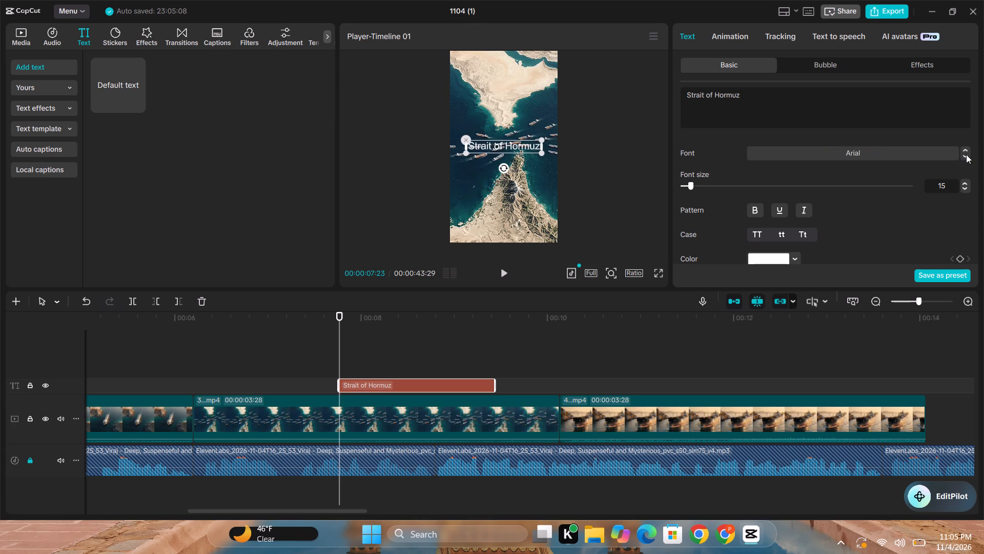
pyautogui.click(966, 154)
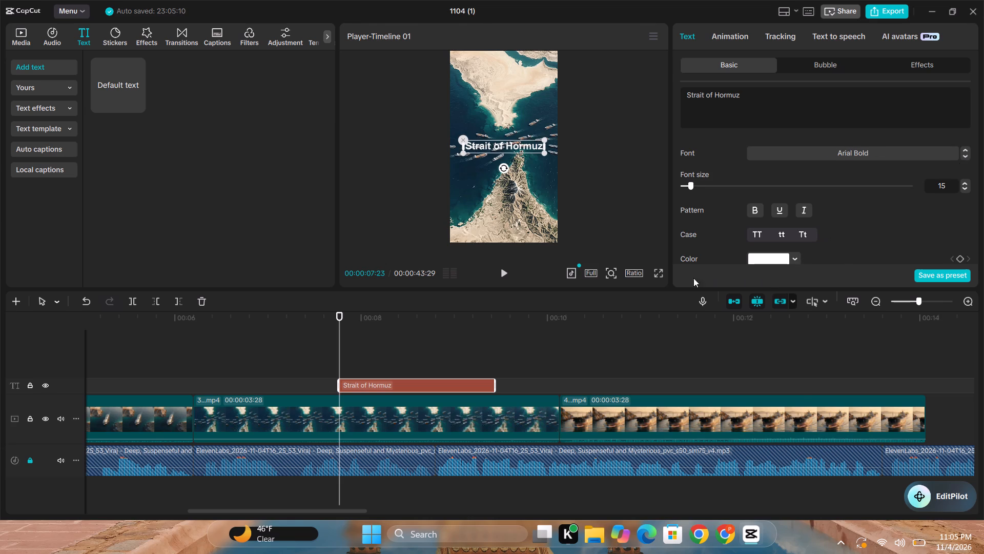
# Check the title in full-screen preview and move it slightly higher over the strait, keeping it horizontally centred.
pyautogui.click(659, 273)
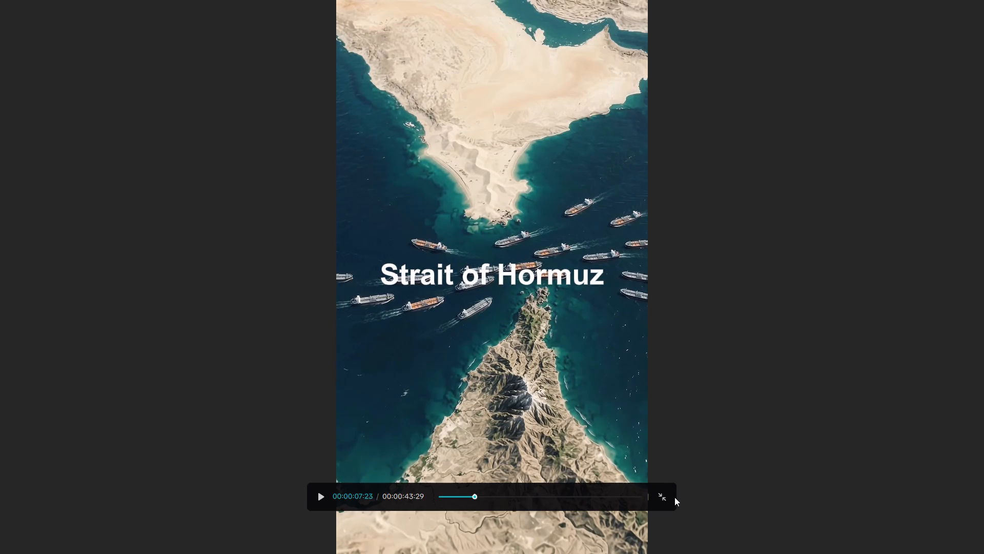
pyautogui.click(666, 498)
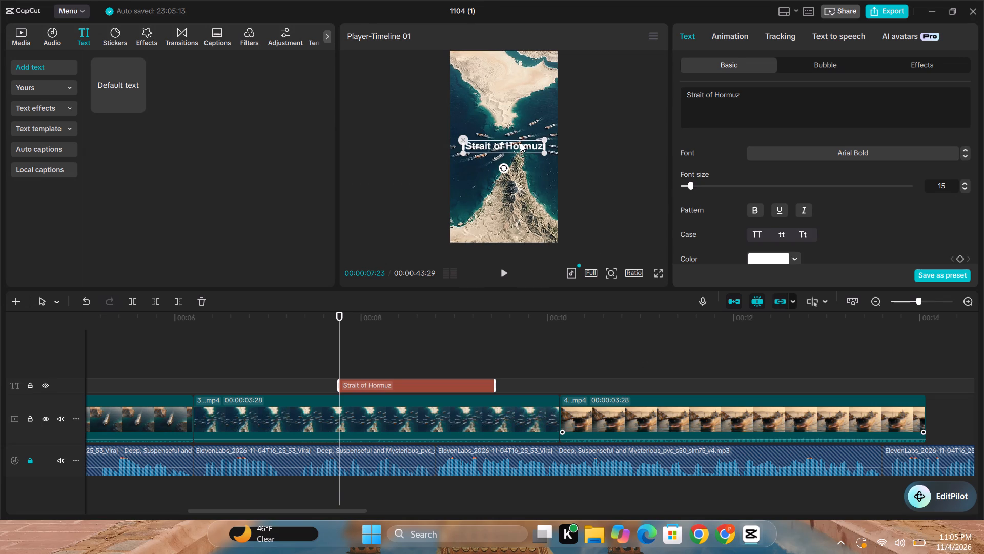
pyautogui.click(520, 143)
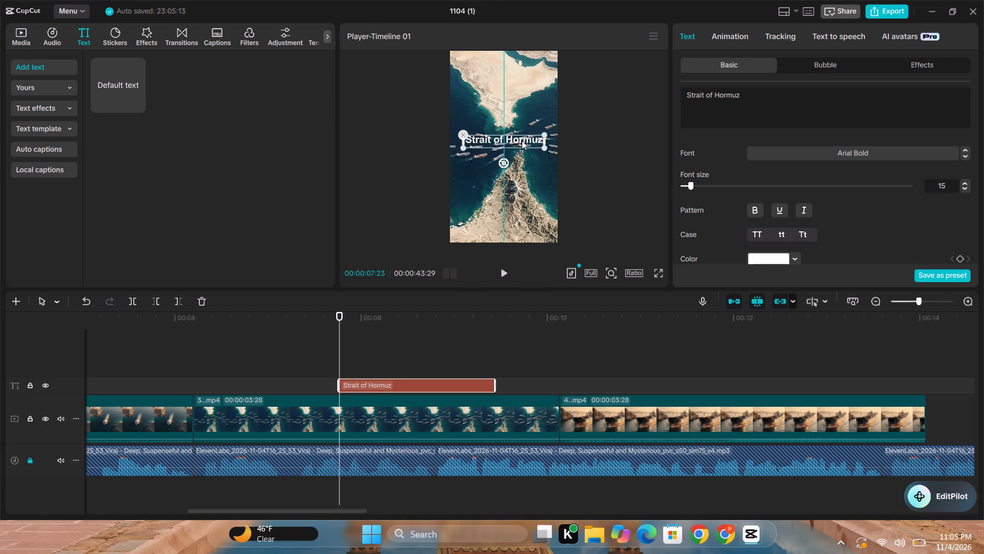
# Trim the title's end to about 00:00:09:00 and play it back against the voiceover.
pyautogui.moveTo(494, 386); pyautogui.dragTo(457, 385)
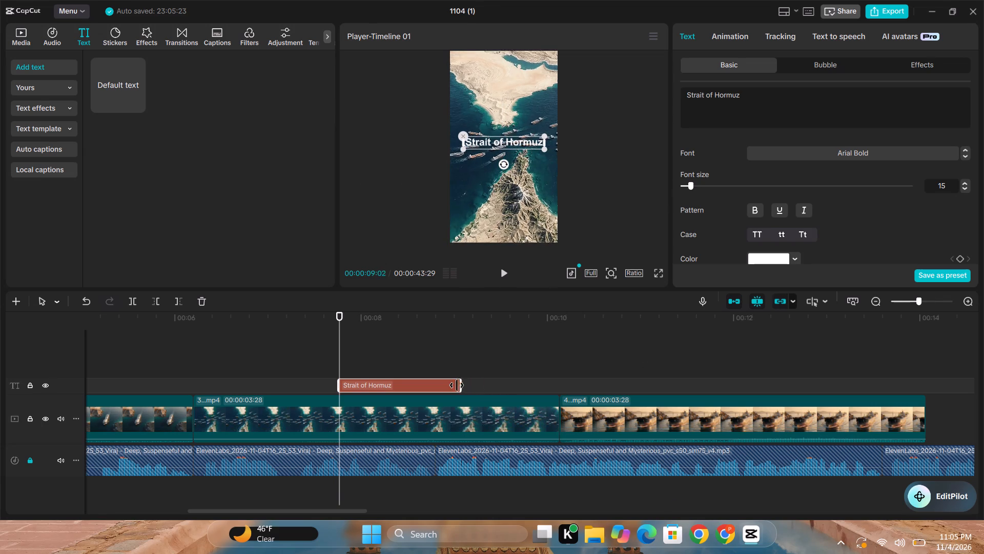
pyautogui.moveTo(457, 385); pyautogui.dragTo(455, 385)
pyautogui.click(319, 354)
pyautogui.press('space')
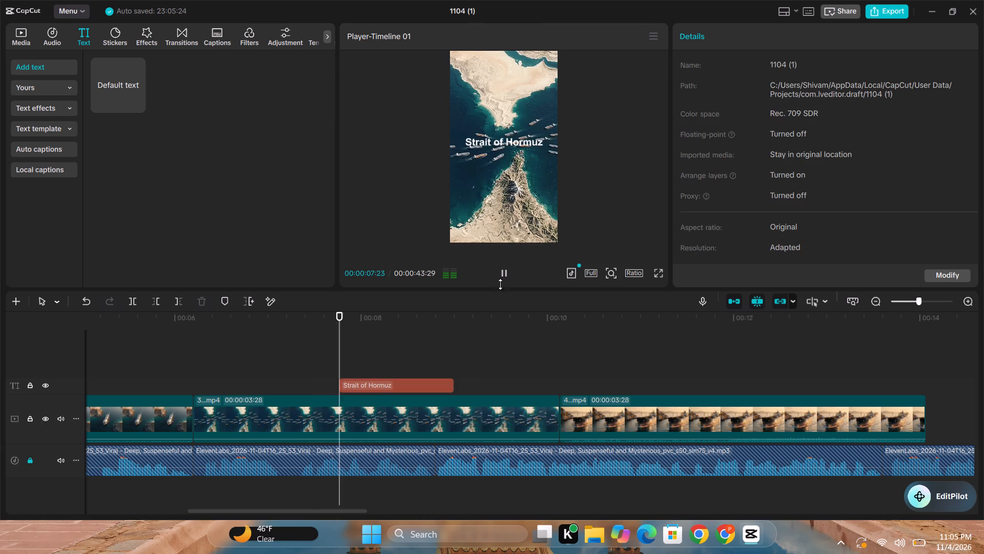
pyautogui.click(504, 270)
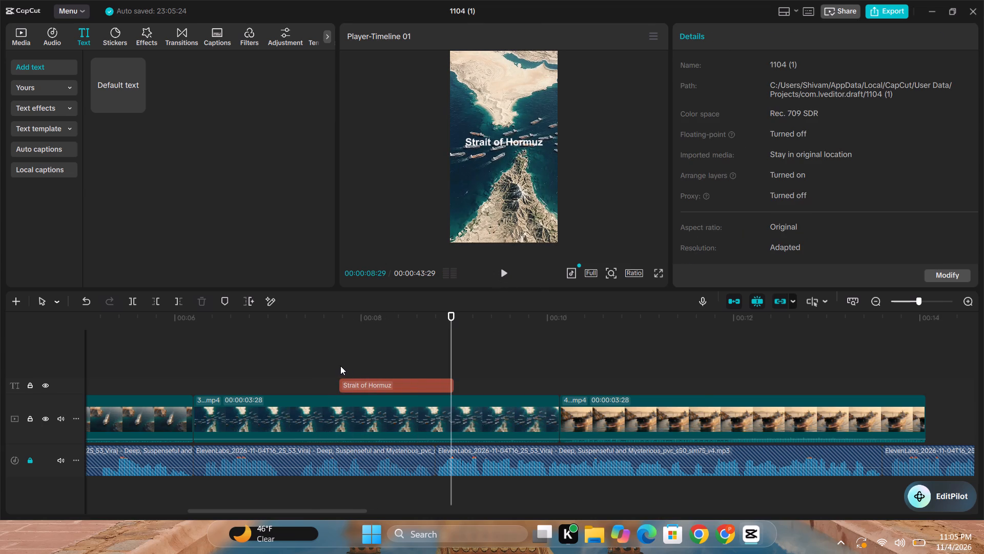
# Import mouse-click-sound from the memes folder on New Volume (D:), with the playhead at the title's start.
pyautogui.click(339, 366)
pyautogui.click(27, 37)
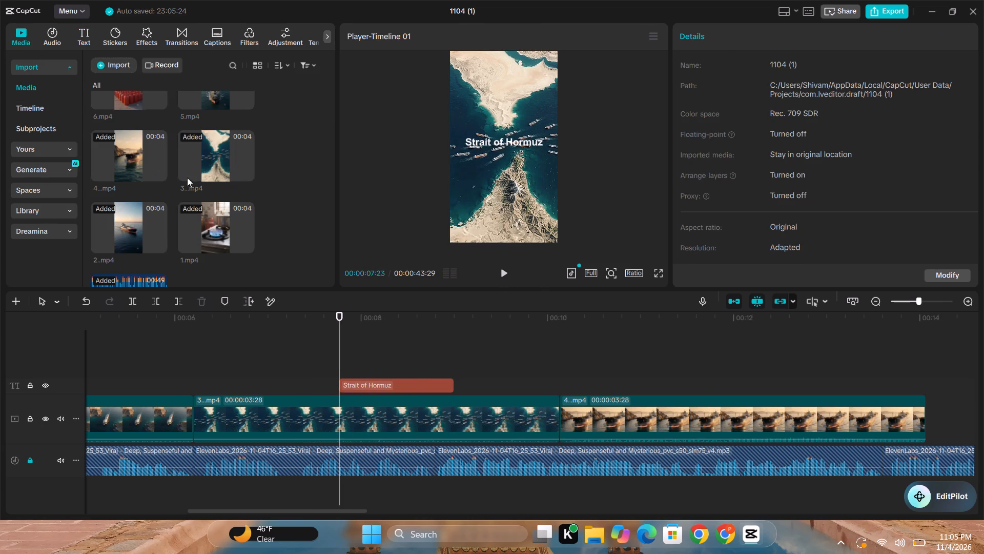
pyautogui.click(121, 70)
pyautogui.click(136, 88)
pyautogui.scroll(-1, 167, 152)
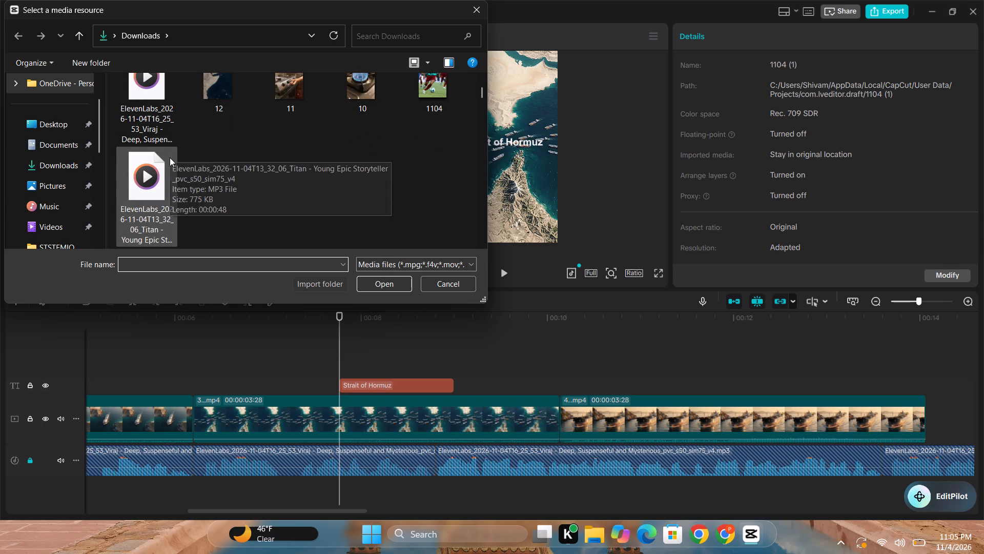
pyautogui.scroll(-6, 73, 219)
pyautogui.click(71, 185)
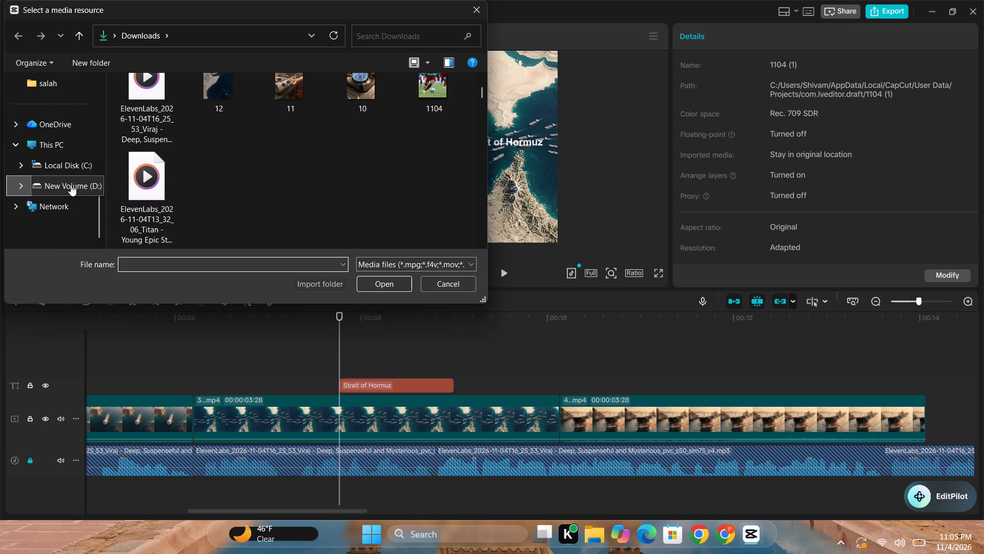
pyautogui.doubleClick(156, 178)
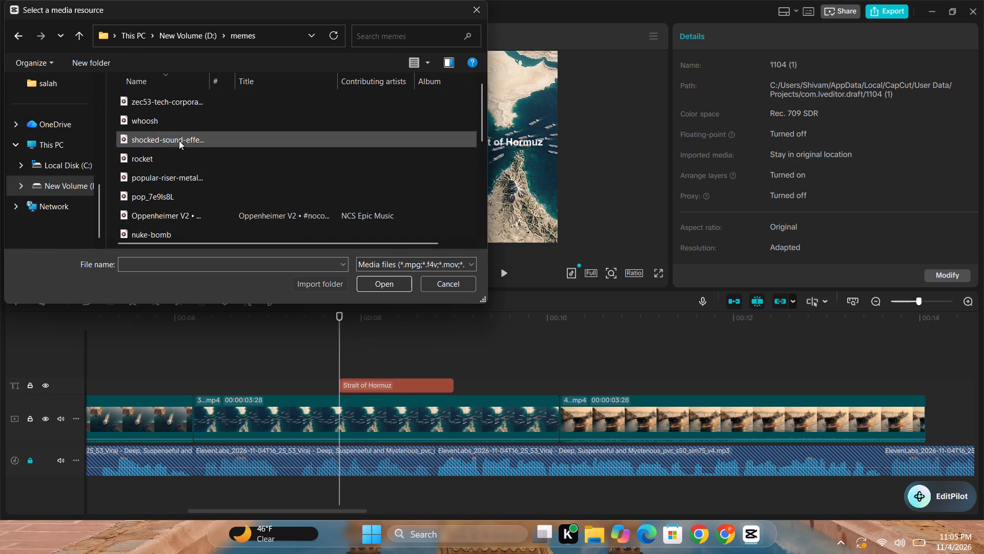
pyautogui.scroll(-1, 173, 213)
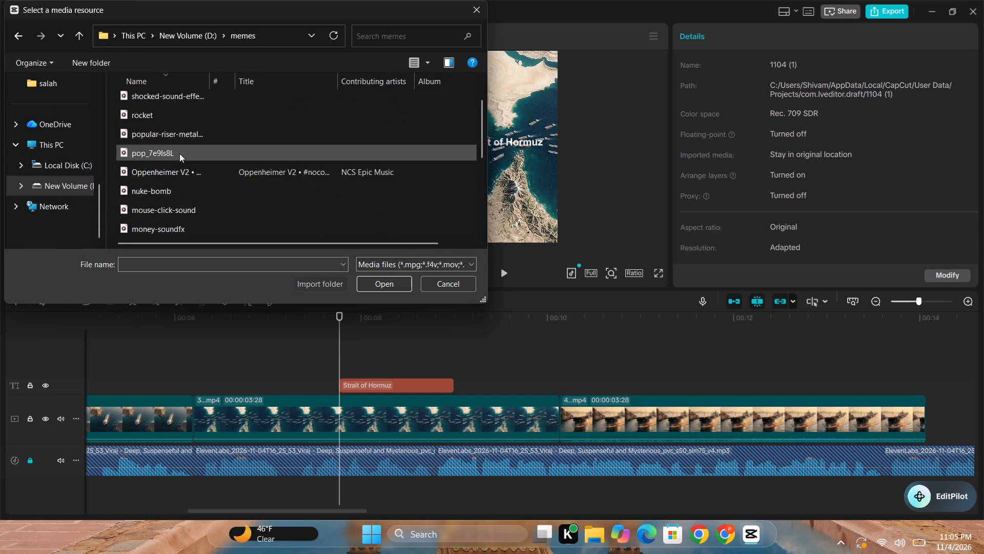
pyautogui.doubleClick(195, 214)
# Place mouse-click-sound.mp3 on a new track beneath the voiceover and trim both ends close to the audible click.
pyautogui.moveTo(228, 236); pyautogui.dragTo(330, 460)
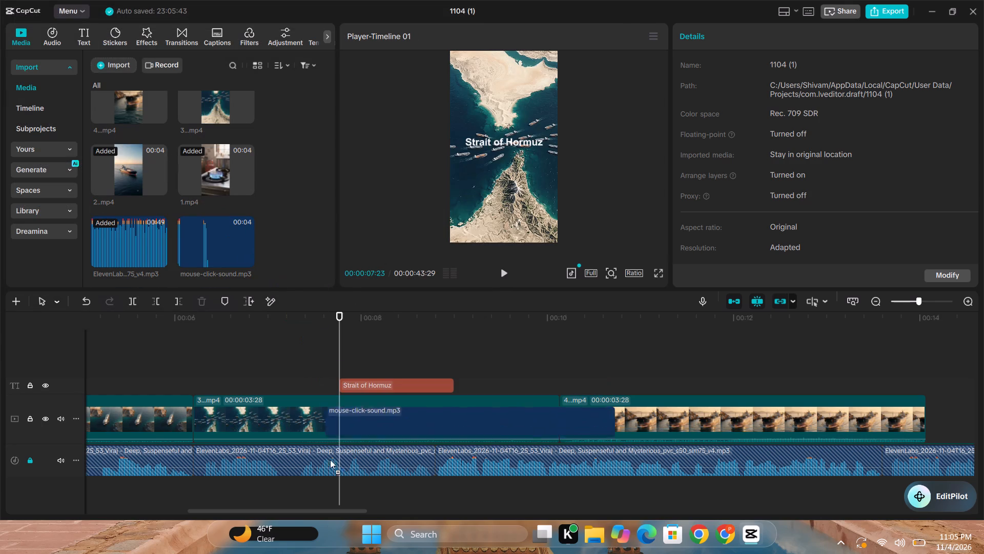
pyautogui.moveTo(330, 460); pyautogui.dragTo(337, 492)
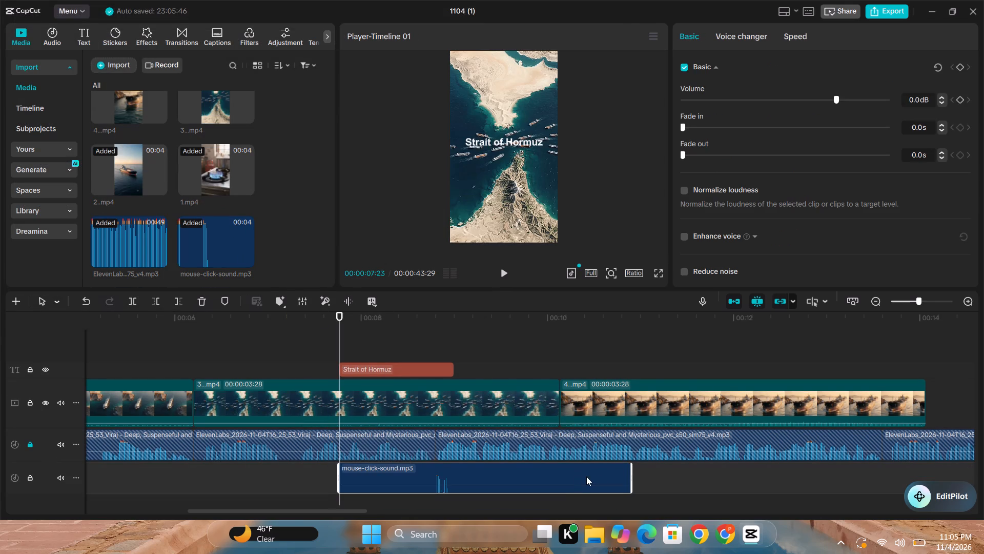
pyautogui.click(631, 467)
pyautogui.moveTo(631, 466); pyautogui.dragTo(453, 488)
pyautogui.click(341, 463)
pyautogui.moveTo(341, 467); pyautogui.dragTo(416, 470)
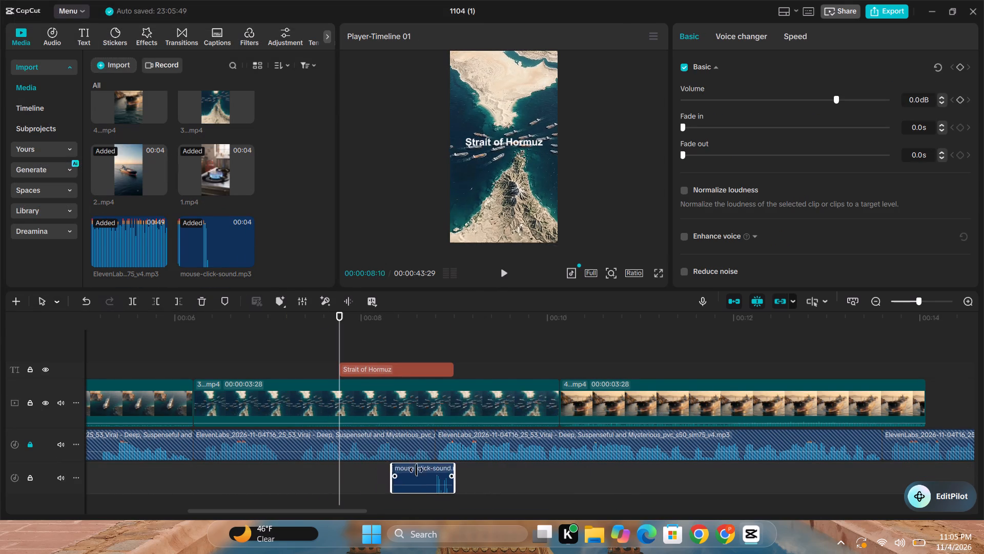
pyautogui.moveTo(416, 470); pyautogui.dragTo(433, 470)
# Lower the click sound to -4.5 dB, move it just before the title's start, and play back the timing.
pyautogui.click(444, 485)
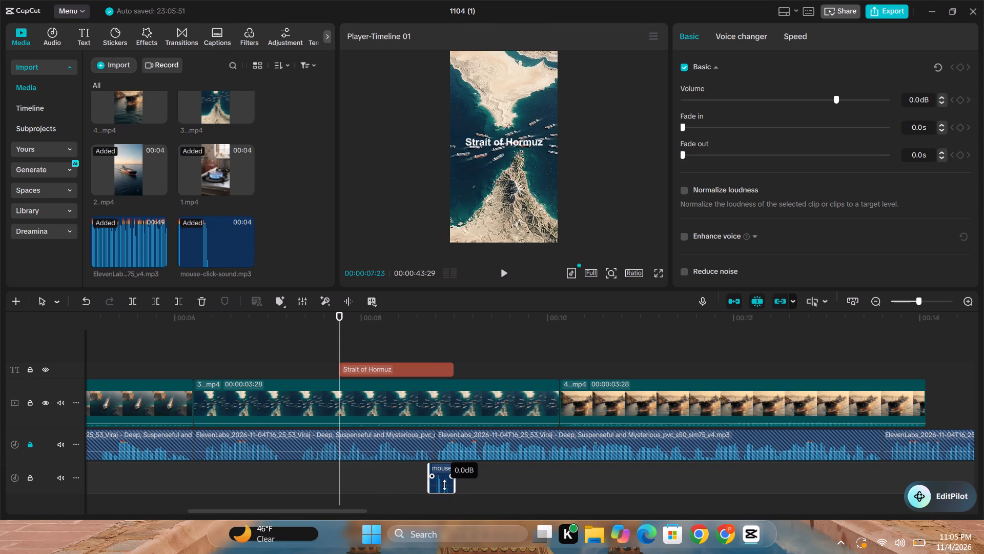
pyautogui.moveTo(441, 471); pyautogui.dragTo(363, 470)
pyautogui.moveTo(362, 470); pyautogui.dragTo(347, 468)
pyautogui.click(320, 470)
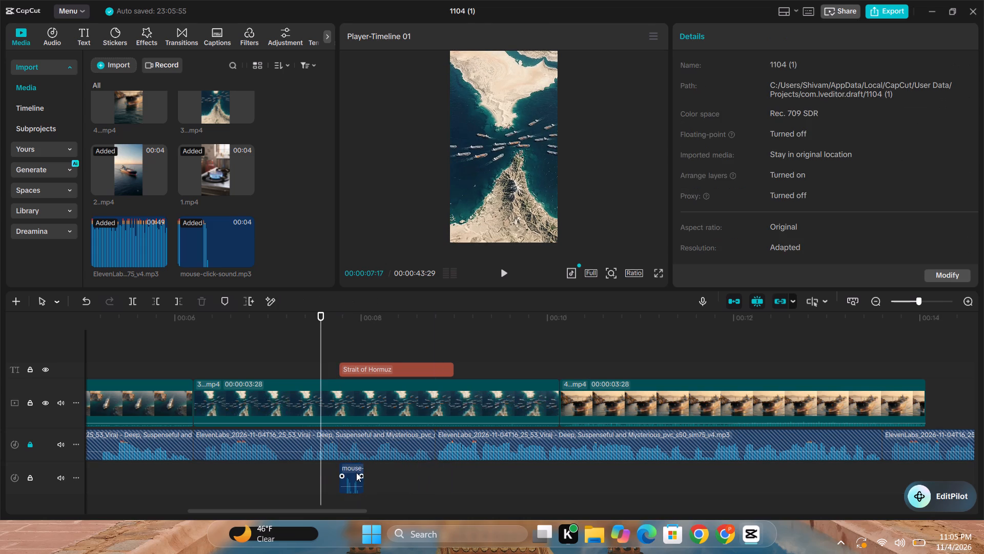
pyautogui.moveTo(356, 472); pyautogui.dragTo(348, 471)
pyautogui.press('space')
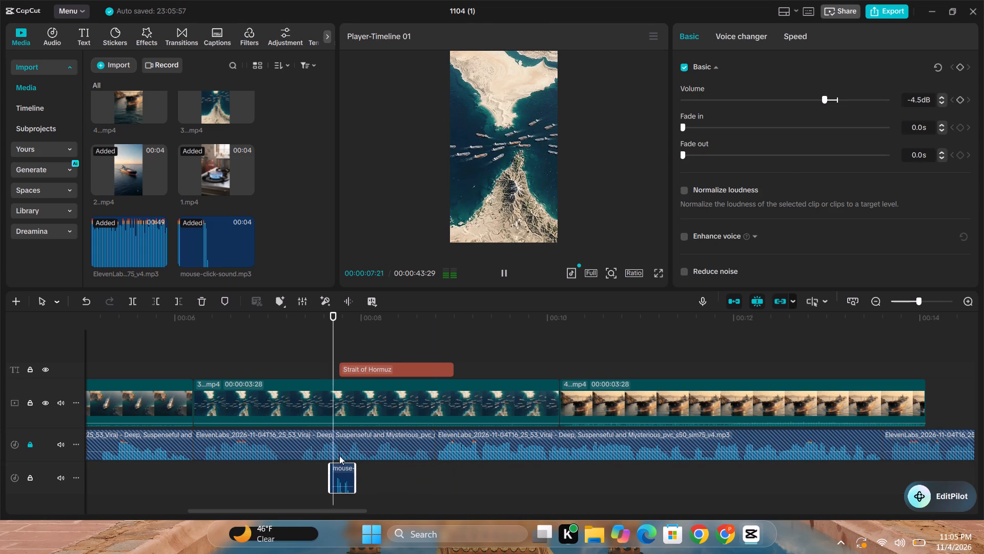
pyautogui.click(504, 272)
# Copy the click sound clip, shift the original slightly closer to the title's start, and play back the timing.
pyautogui.click(344, 485)
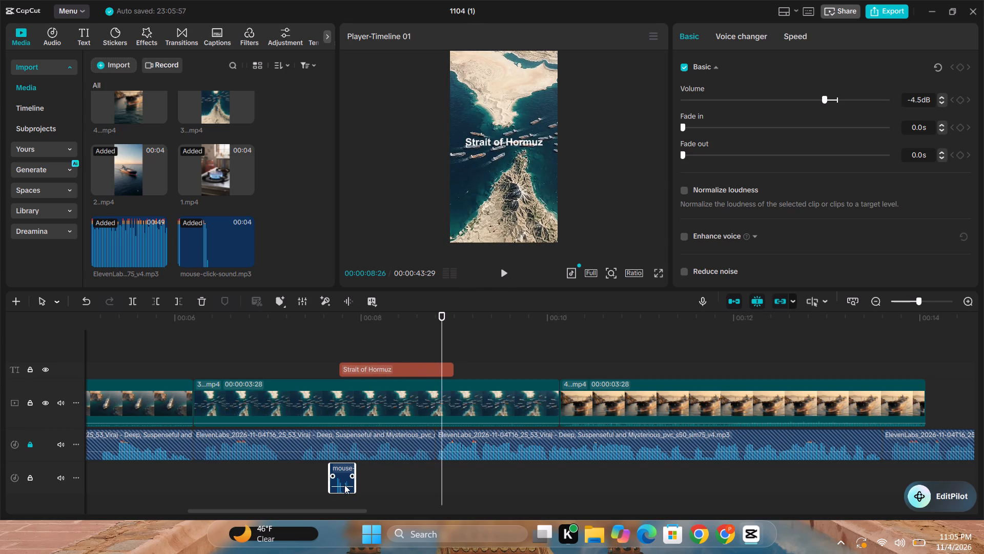
pyautogui.hotkey('ctrl', 'c')
pyautogui.click(342, 470)
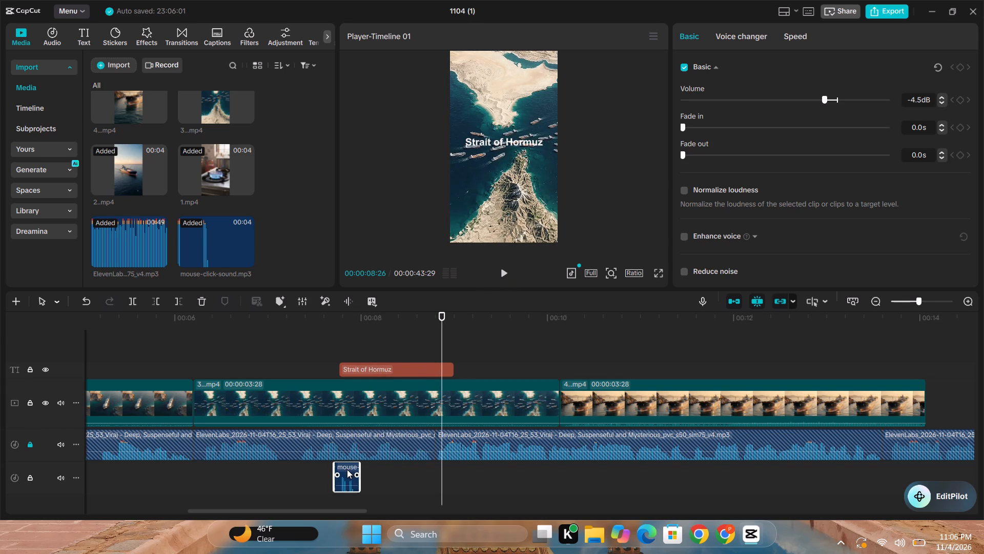
pyautogui.click(326, 466)
pyautogui.press('space')
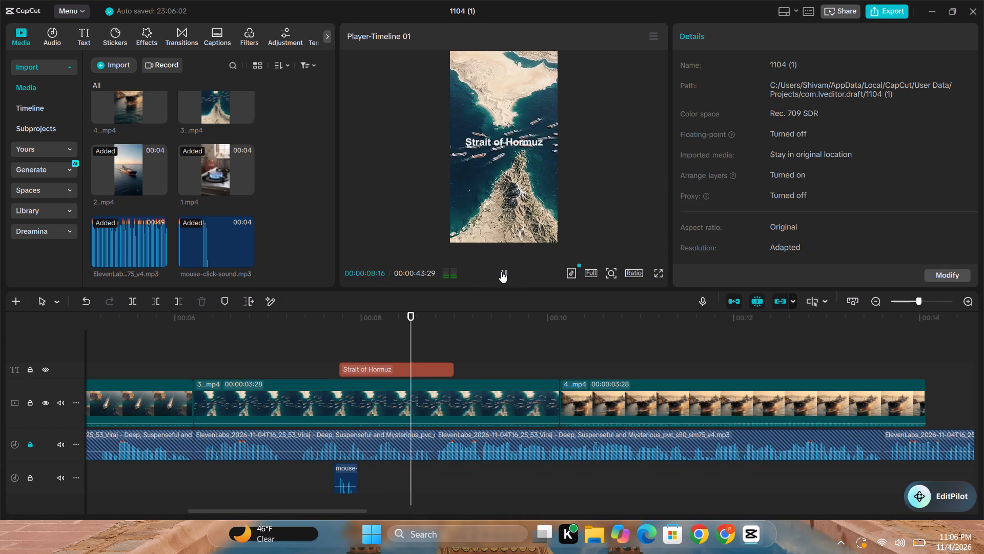
pyautogui.click(507, 271)
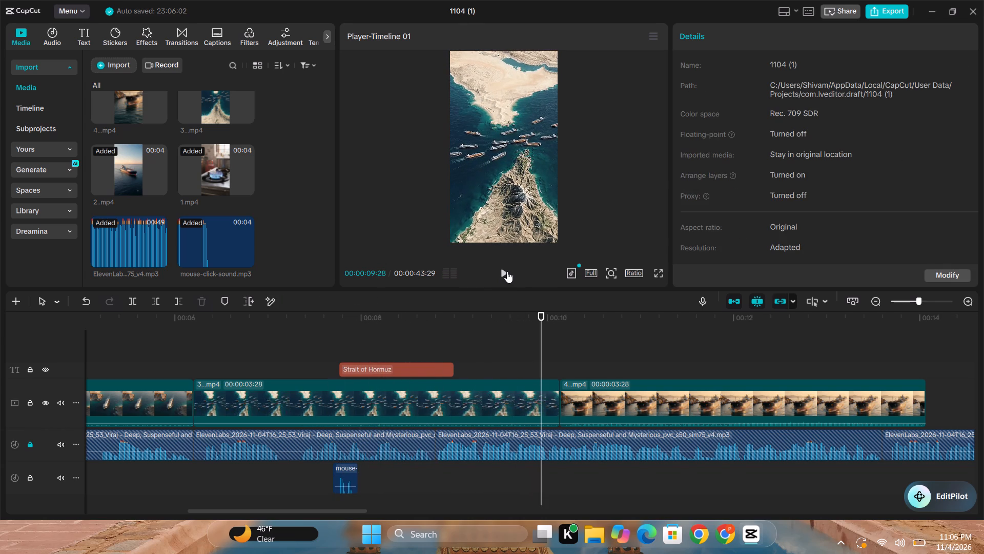
# Paste the copied click sound at about 00:00:09:28, just before the cut to the fourth clip, and play it back.
pyautogui.hotkey('ctrl', 'v')
pyautogui.moveTo(551, 469); pyautogui.dragTo(560, 469)
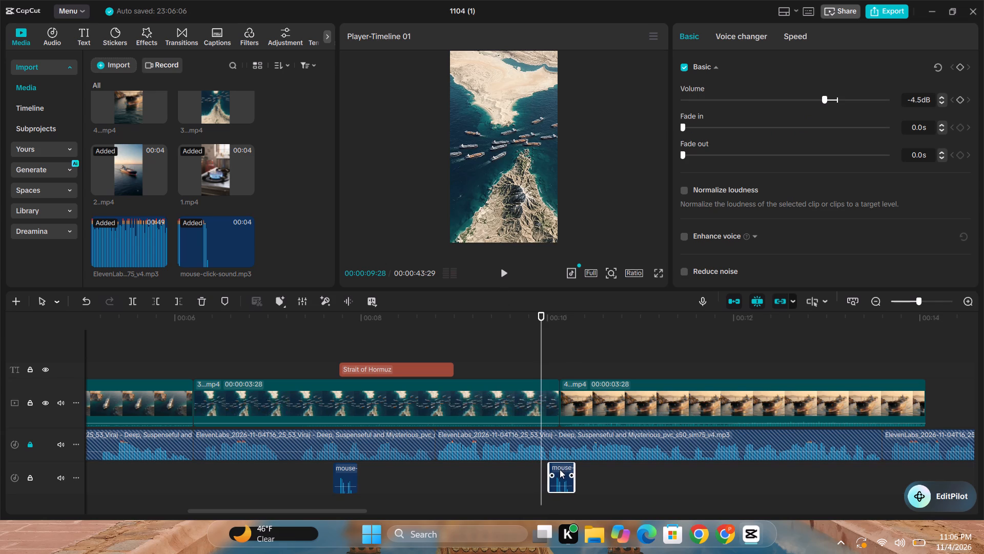
pyautogui.moveTo(560, 469); pyautogui.dragTo(556, 470)
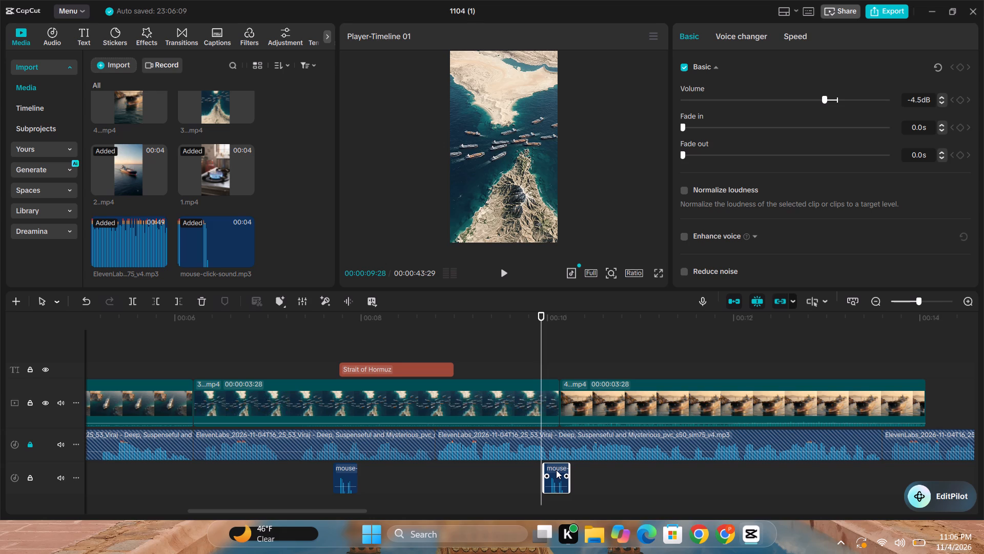
pyautogui.press('space')
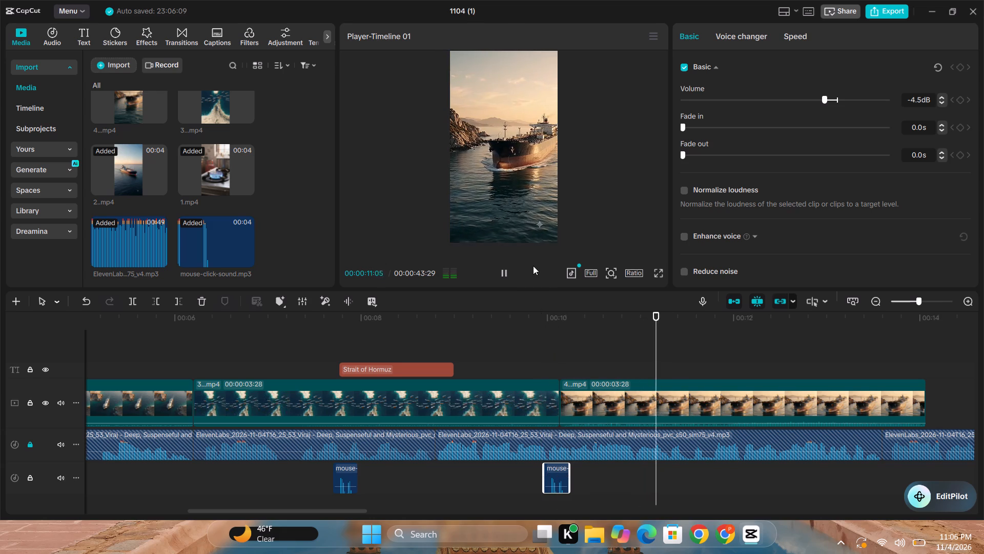
pyautogui.moveTo(356, 512); pyautogui.dragTo(398, 515)
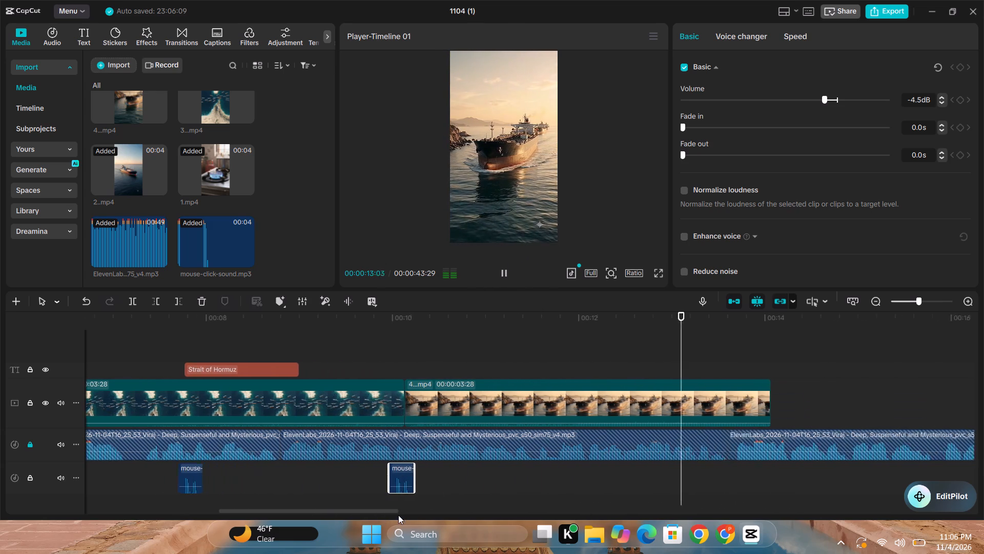
pyautogui.moveTo(398, 515); pyautogui.dragTo(441, 519)
pyautogui.click(505, 273)
# Trim the end of the fourth clip to about 00:00:13:20, where the next voiceover segment starts.
pyautogui.click(494, 361)
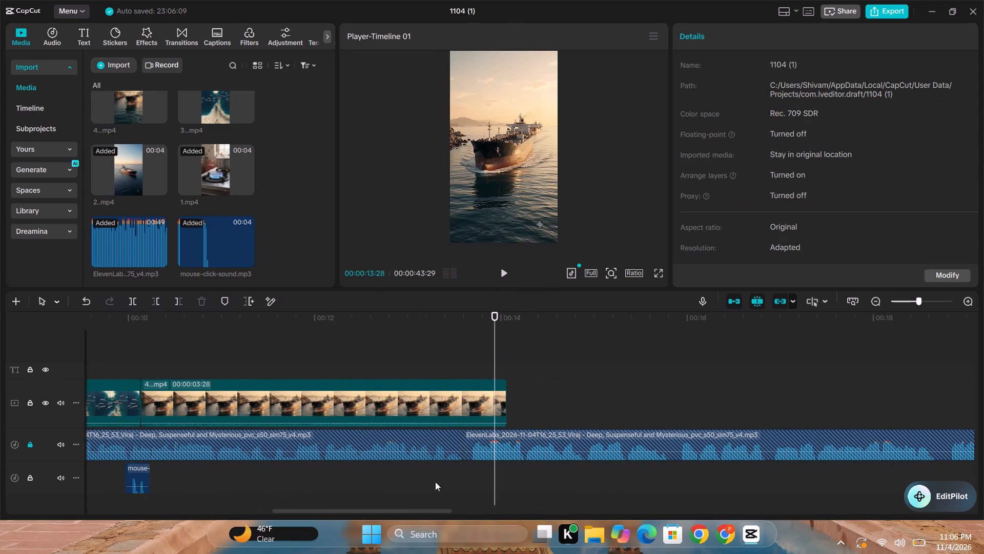
pyautogui.moveTo(424, 513); pyautogui.dragTo(475, 511)
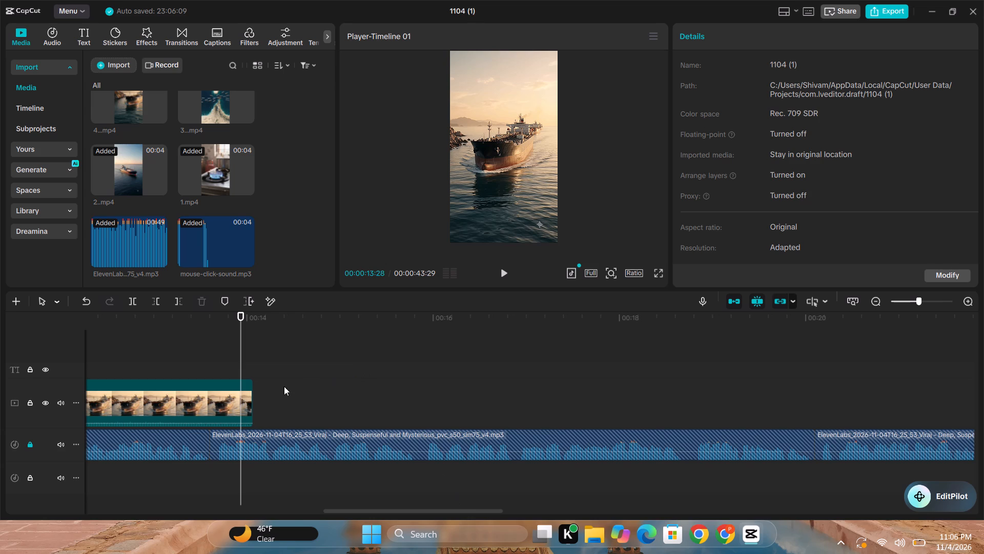
pyautogui.click(229, 391)
pyautogui.moveTo(253, 395); pyautogui.dragTo(220, 401)
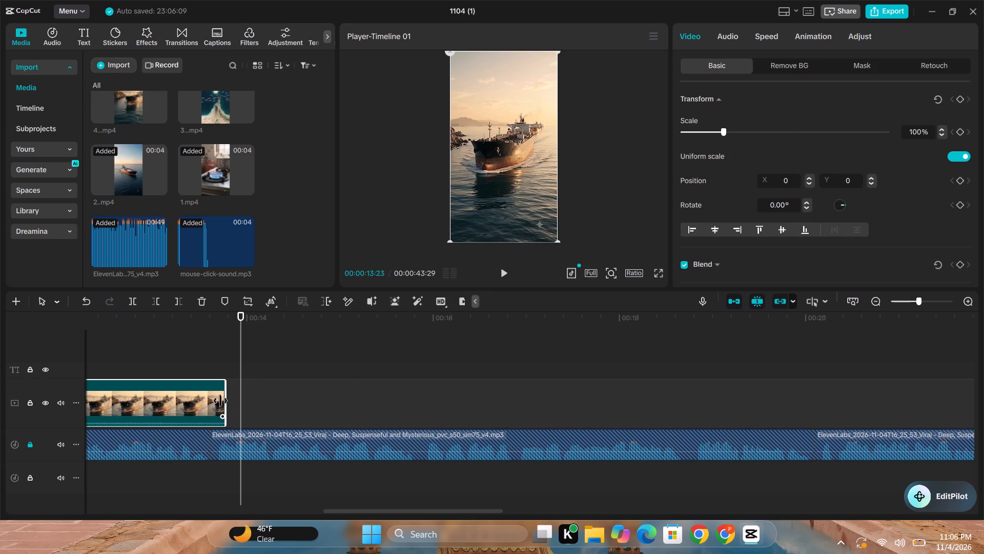
pyautogui.moveTo(220, 401); pyautogui.dragTo(215, 402)
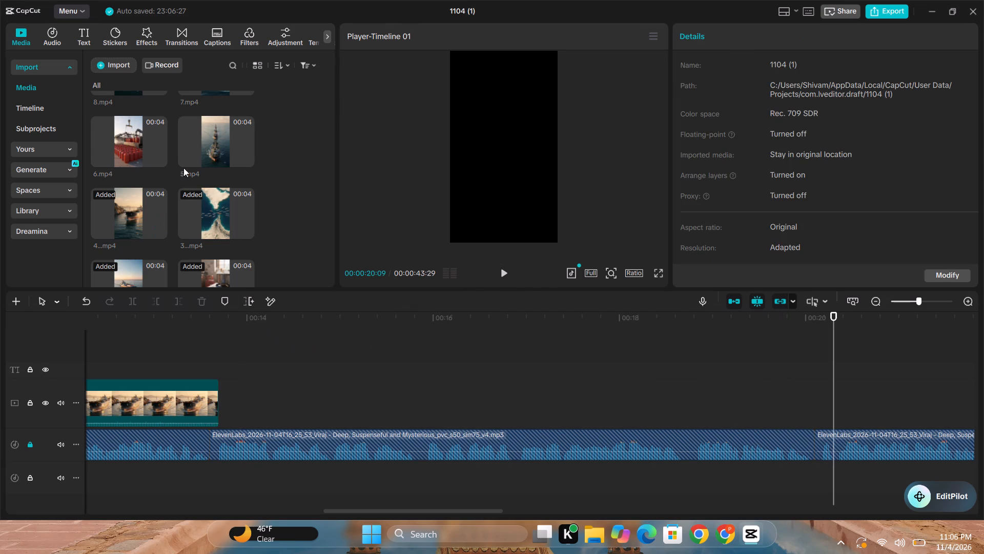
# Append 5.mp4 and 6.mp4 to the main video track directly after the fourth clip.
pyautogui.moveTo(203, 144); pyautogui.dragTo(227, 394)
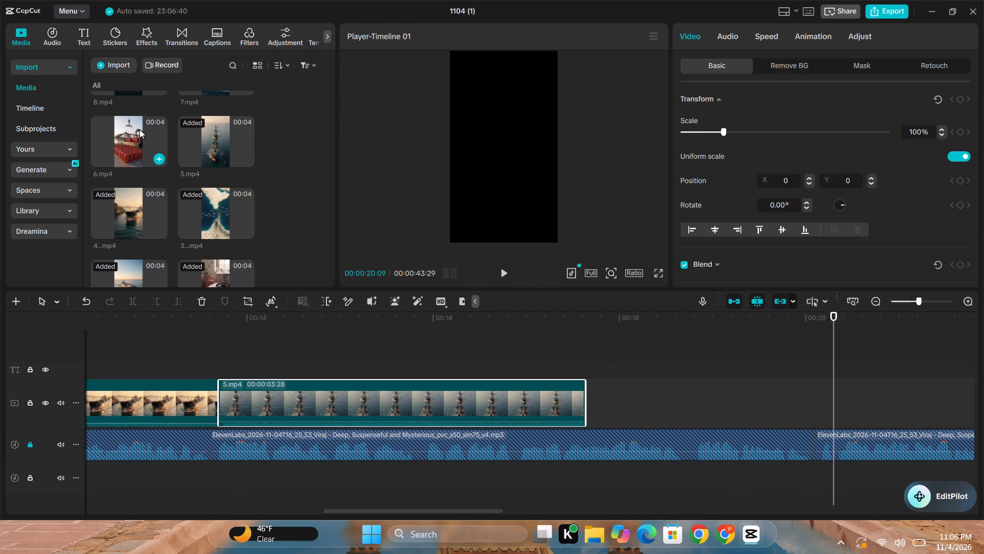
pyautogui.moveTo(138, 128); pyautogui.dragTo(588, 399)
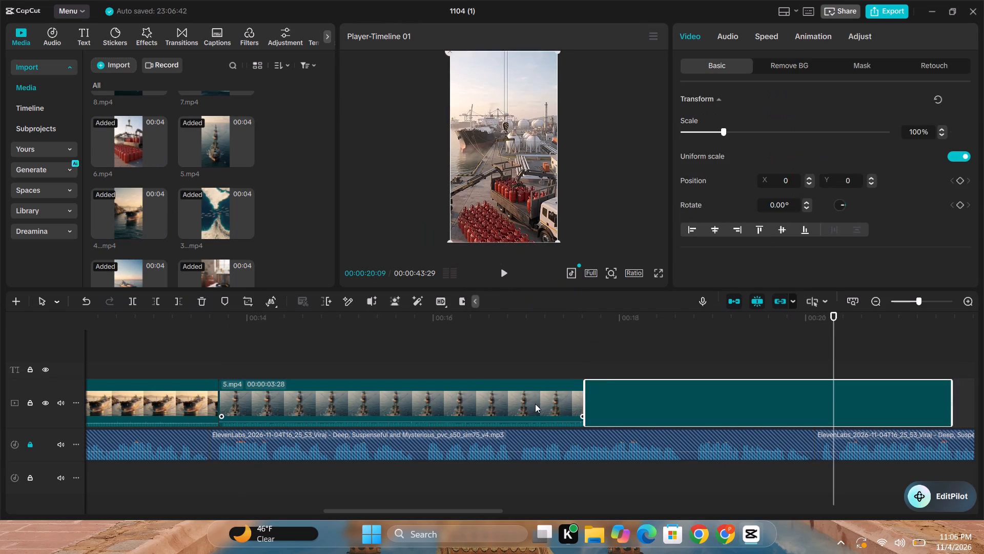
# Trim the ends of 5.mp4 to 00:00:03:05 and 6.mp4 to 00:00:03:07, and play back the cut into 5.mp4.
pyautogui.click(549, 396)
pyautogui.moveTo(585, 389); pyautogui.dragTo(509, 402)
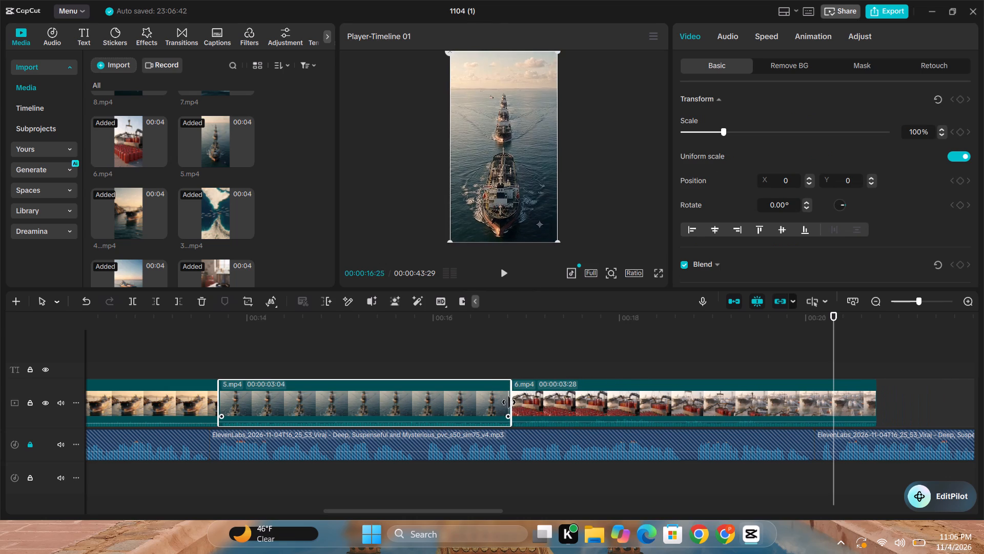
pyautogui.moveTo(509, 402); pyautogui.dragTo(510, 403)
pyautogui.click(849, 391)
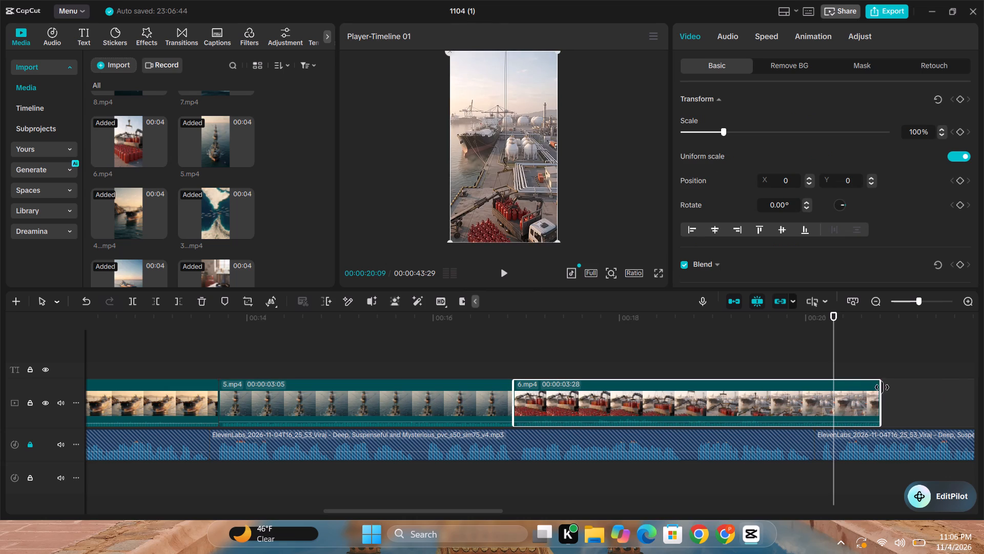
pyautogui.moveTo(882, 387); pyautogui.dragTo(817, 398)
pyautogui.click(203, 355)
pyautogui.press('space')
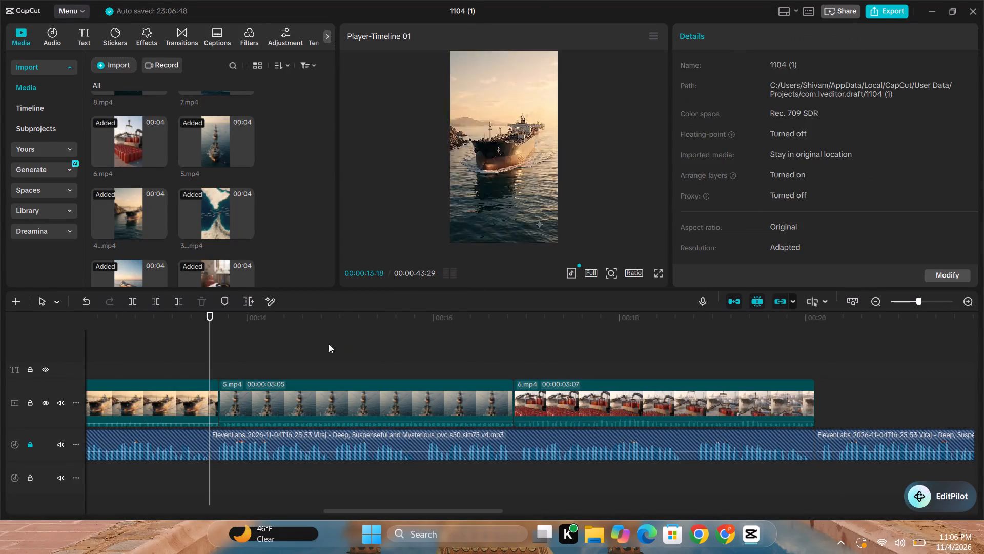
pyautogui.click(511, 269)
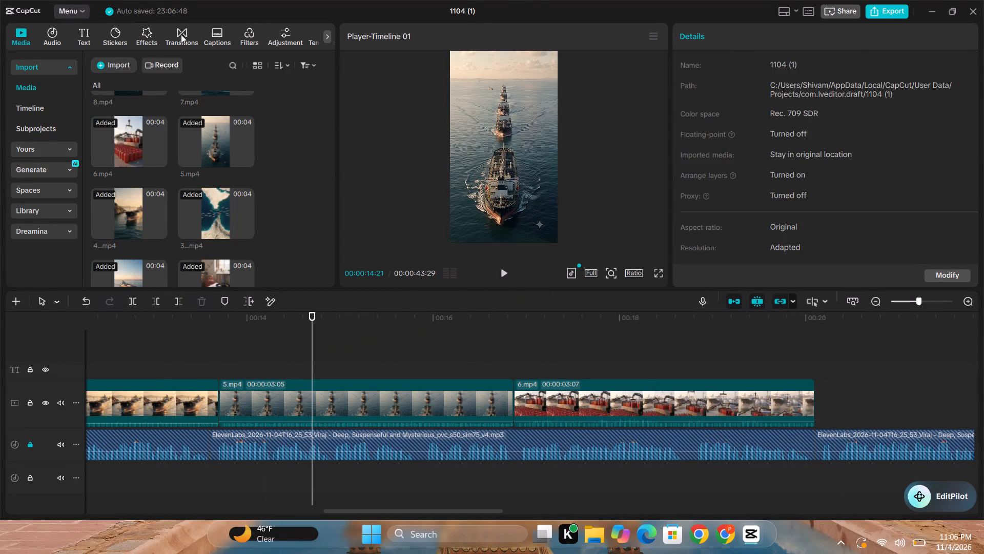
# Add the Black Fade transition between the fourth clip and 5.mp4, and play it back.
pyautogui.click(181, 34)
pyautogui.scroll(-6, 117, 191)
pyautogui.moveTo(253, 224); pyautogui.dragTo(201, 393)
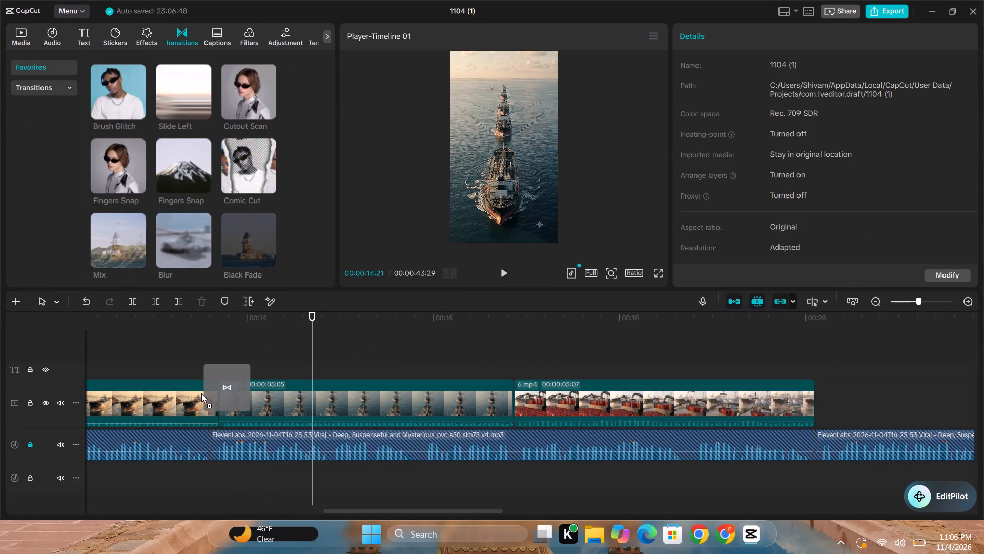
pyautogui.moveTo(201, 393); pyautogui.dragTo(201, 395)
pyautogui.click(193, 349)
pyautogui.press('space')
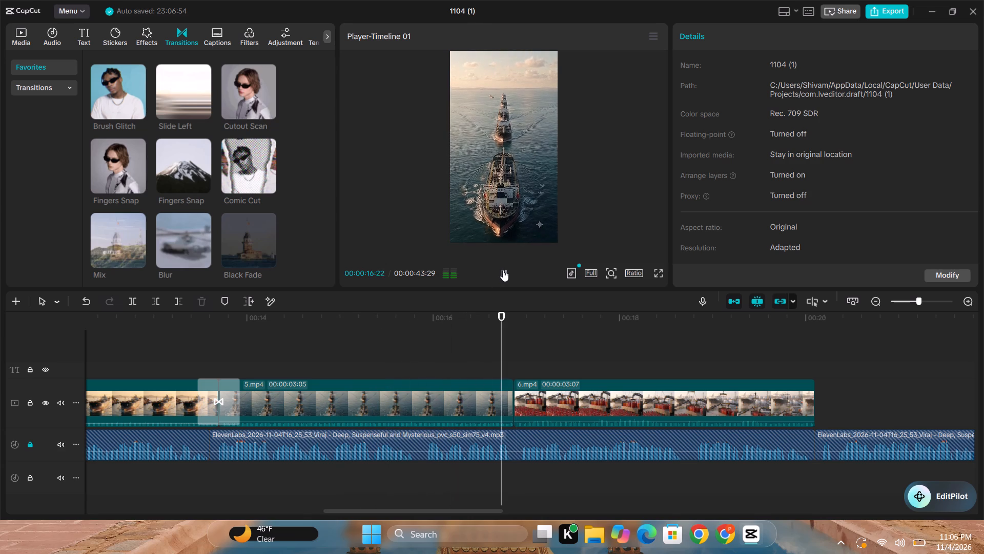
pyautogui.click(503, 269)
# Lower the volume of 5.mp4 to -8.7 dB.
pyautogui.click(468, 399)
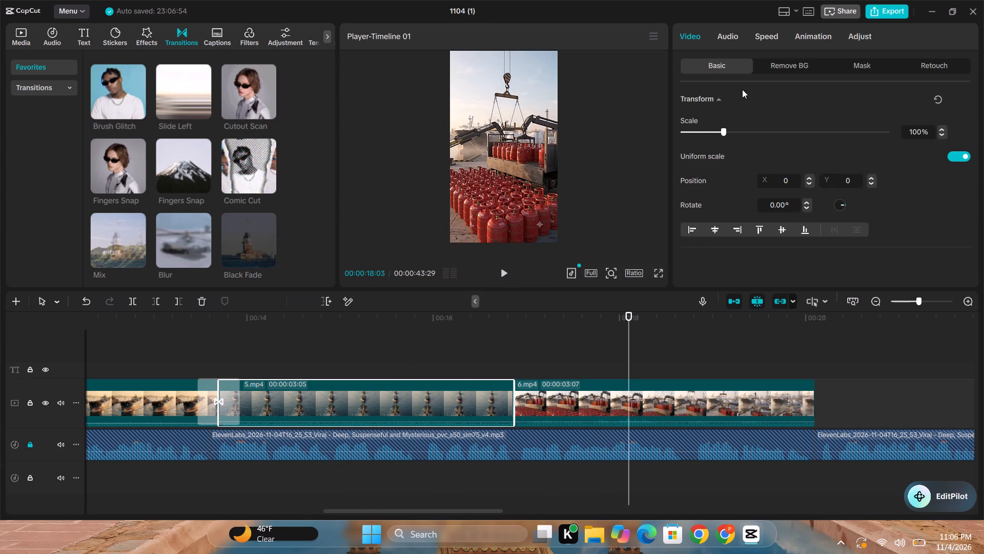
pyautogui.click(735, 34)
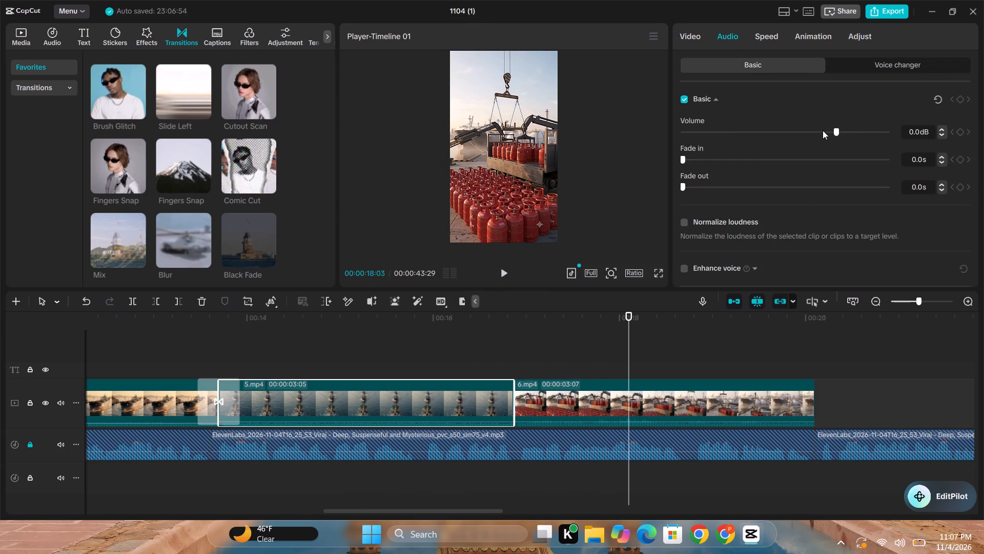
pyautogui.moveTo(834, 129); pyautogui.dragTo(813, 130)
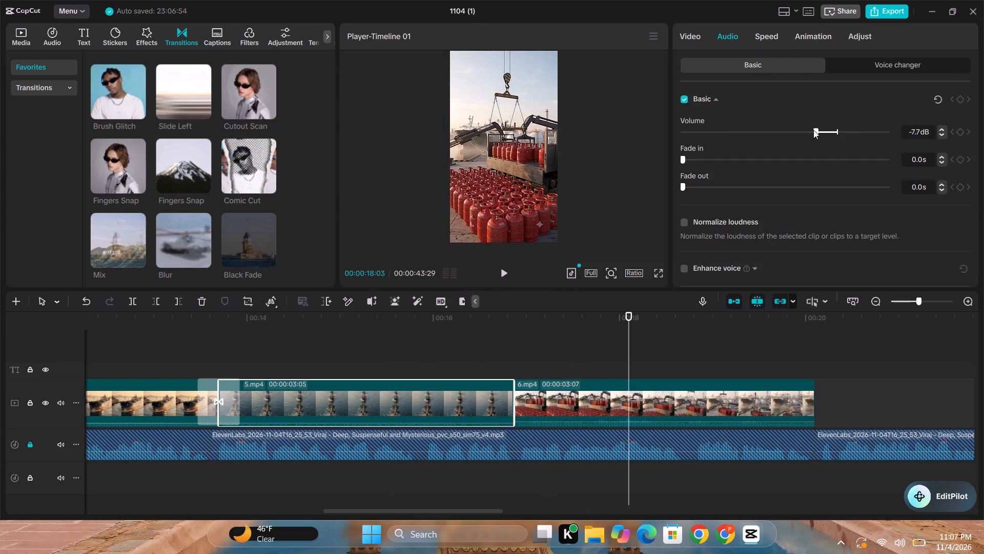
pyautogui.moveTo(813, 130); pyautogui.dragTo(811, 130)
# Lower the volume of 6.mp4 to about -8.3 dB and play back 5.mp4 and 6.mp4 against the voiceover.
pyautogui.click(700, 420)
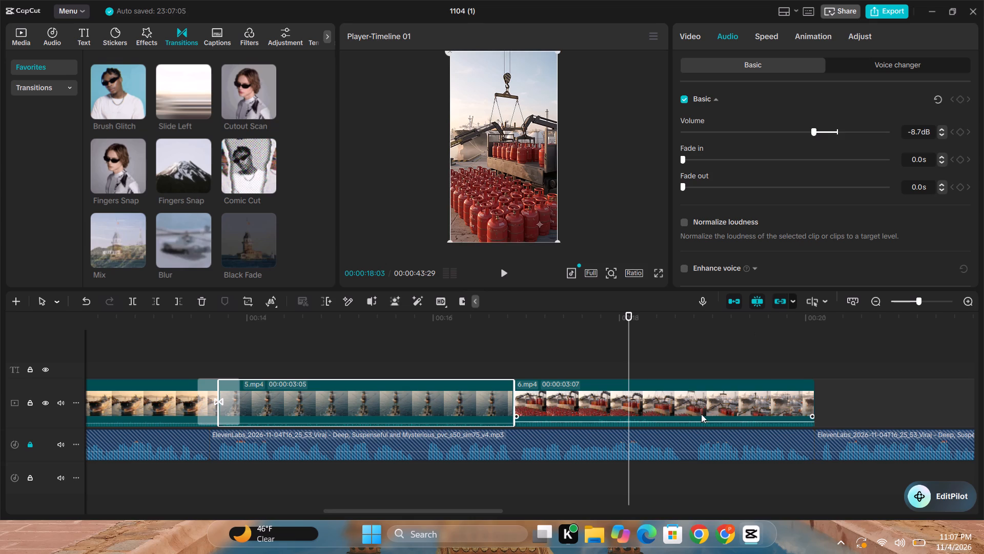
pyautogui.moveTo(835, 130); pyautogui.dragTo(822, 130)
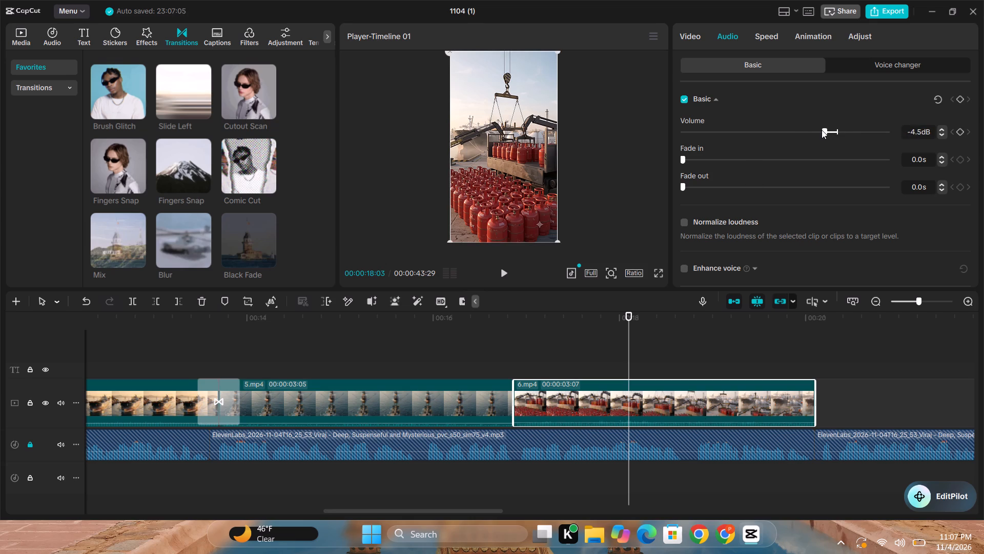
pyautogui.moveTo(822, 130); pyautogui.dragTo(812, 127)
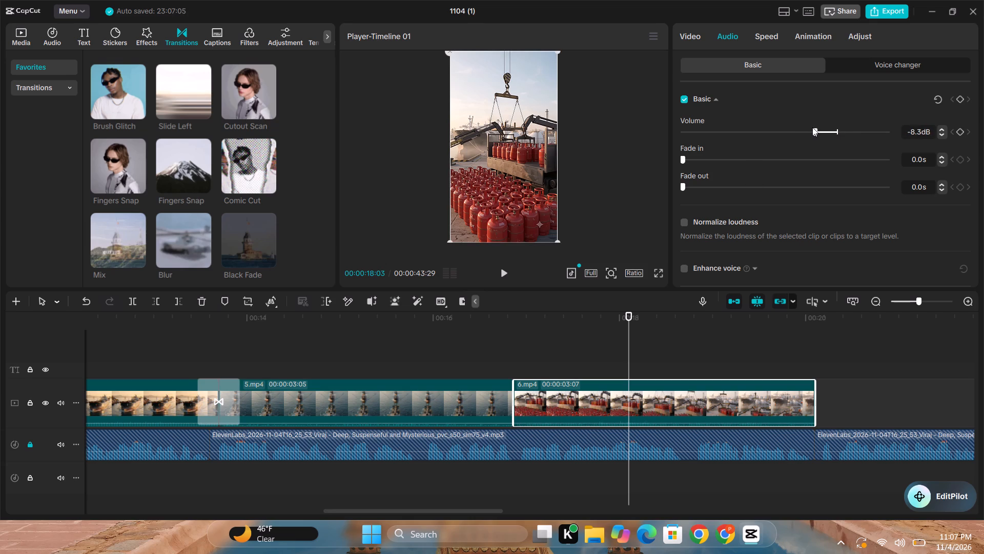
pyautogui.moveTo(812, 127); pyautogui.dragTo(811, 126)
pyautogui.click(341, 353)
pyautogui.press('space')
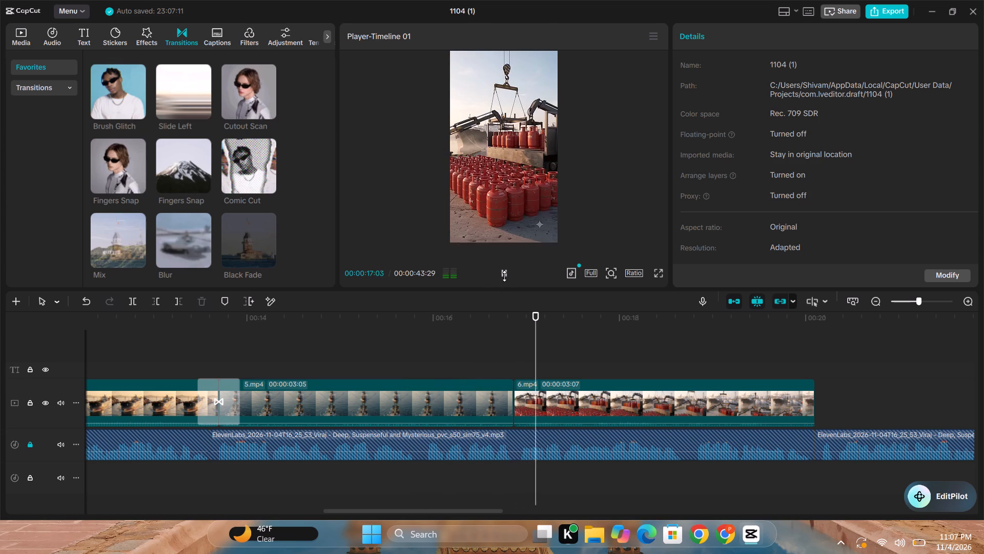
pyautogui.moveTo(479, 508); pyautogui.dragTo(535, 509)
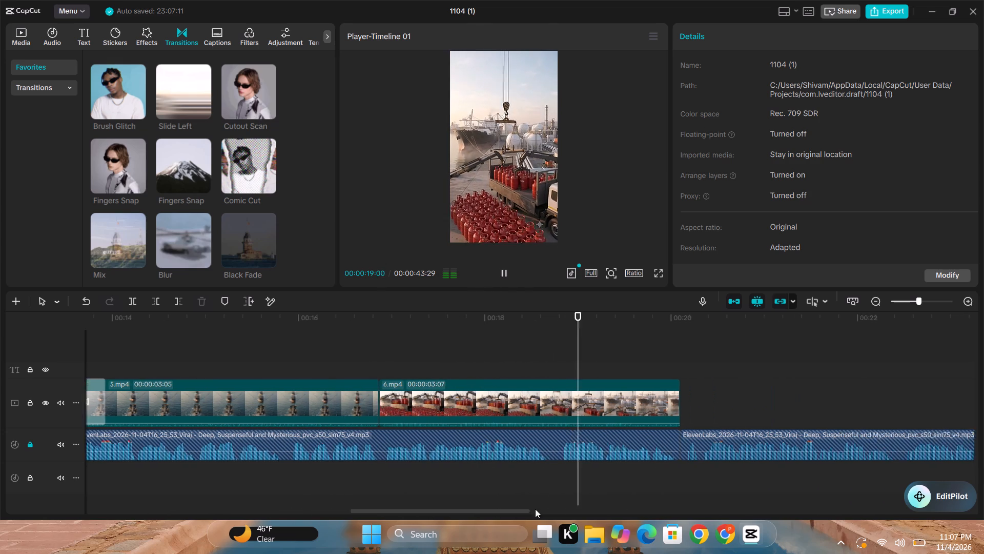
pyautogui.moveTo(535, 509); pyautogui.dragTo(553, 508)
pyautogui.click(507, 268)
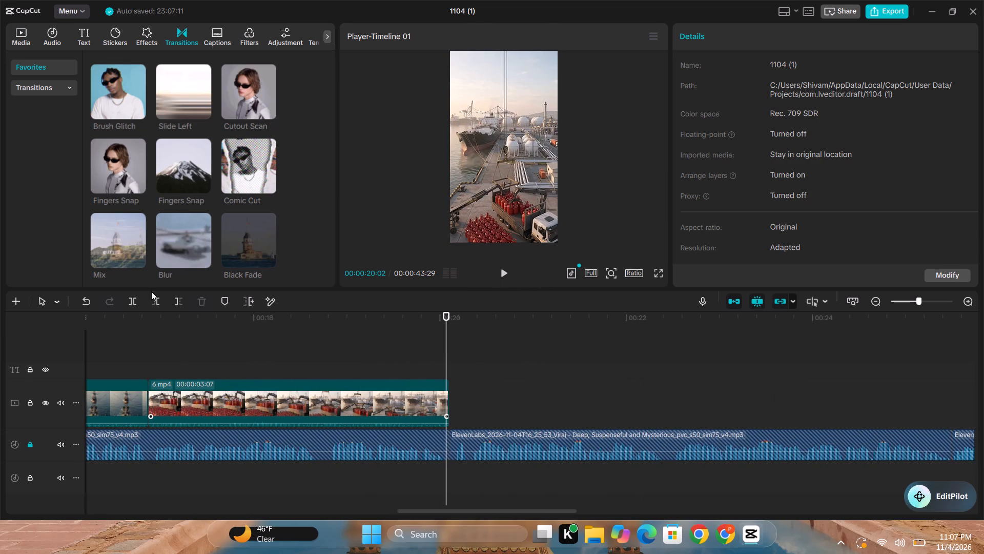
# Add the Mix transition between 5.mp4 and 6.mp4, shorten it slightly, and play it back.
pyautogui.moveTo(126, 233); pyautogui.dragTo(135, 401)
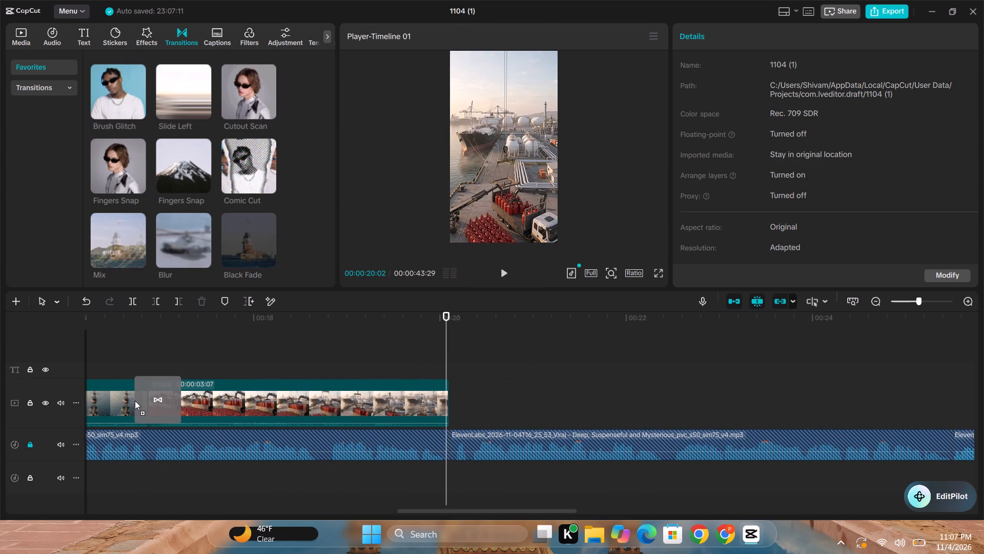
pyautogui.click(141, 354)
pyautogui.click(571, 302)
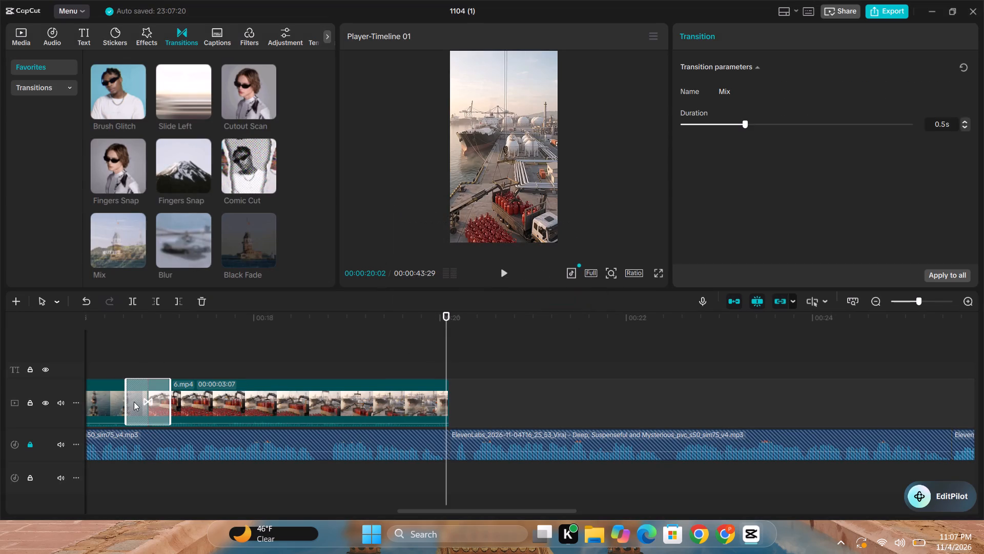
pyautogui.moveTo(132, 401); pyautogui.dragTo(140, 401)
pyautogui.moveTo(129, 393); pyautogui.dragTo(131, 392)
pyautogui.moveTo(131, 392); pyautogui.dragTo(135, 392)
pyautogui.click(120, 350)
pyautogui.press('space')
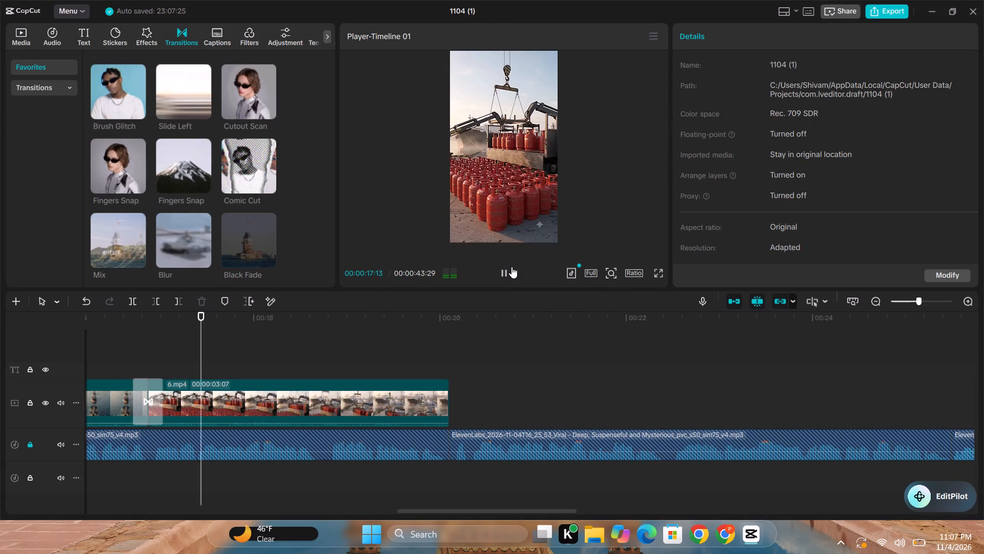
pyautogui.click(509, 267)
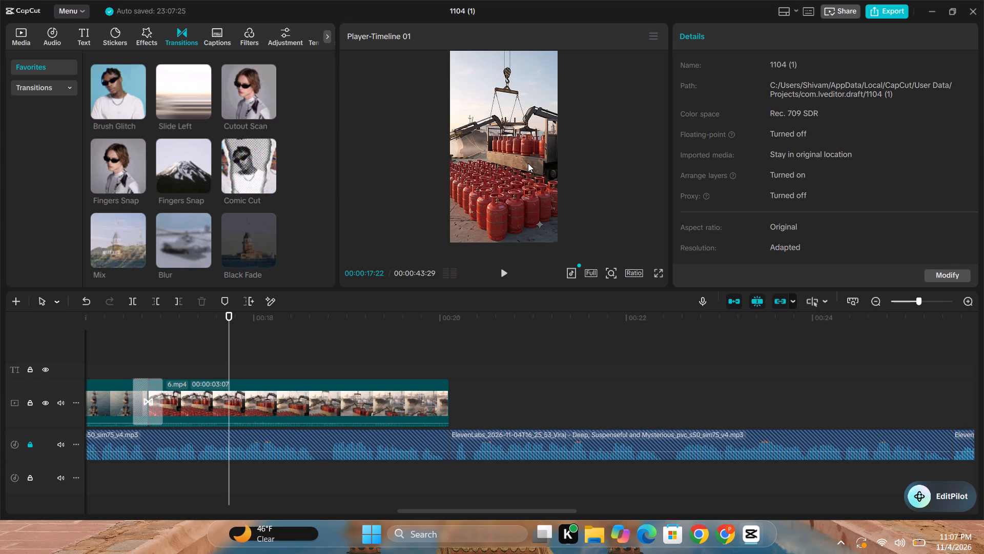
# Append 7.mp4 from the imported media directly after 6.mp4 on the main video track.
pyautogui.click(421, 367)
pyautogui.moveTo(500, 512); pyautogui.dragTo(548, 510)
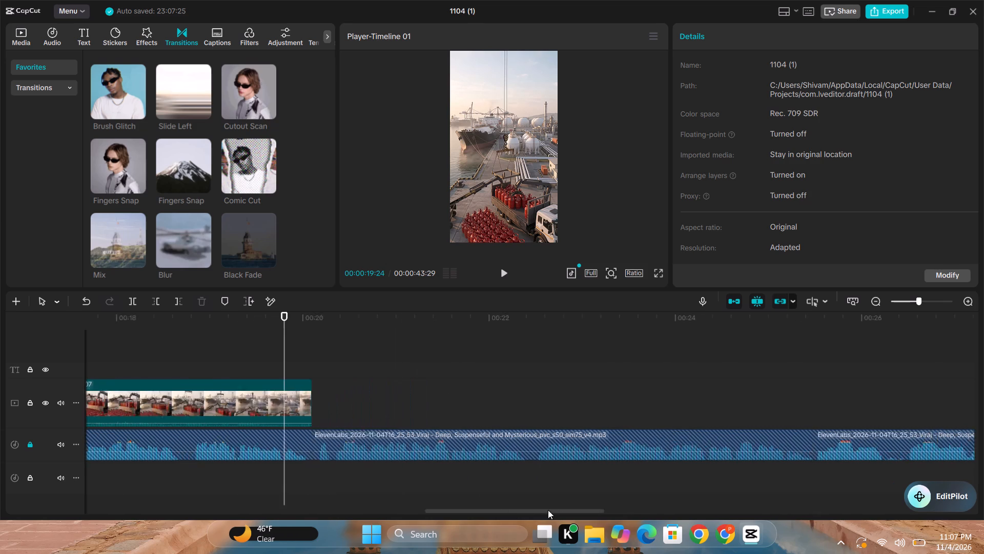
pyautogui.moveTo(548, 510); pyautogui.dragTo(376, 494)
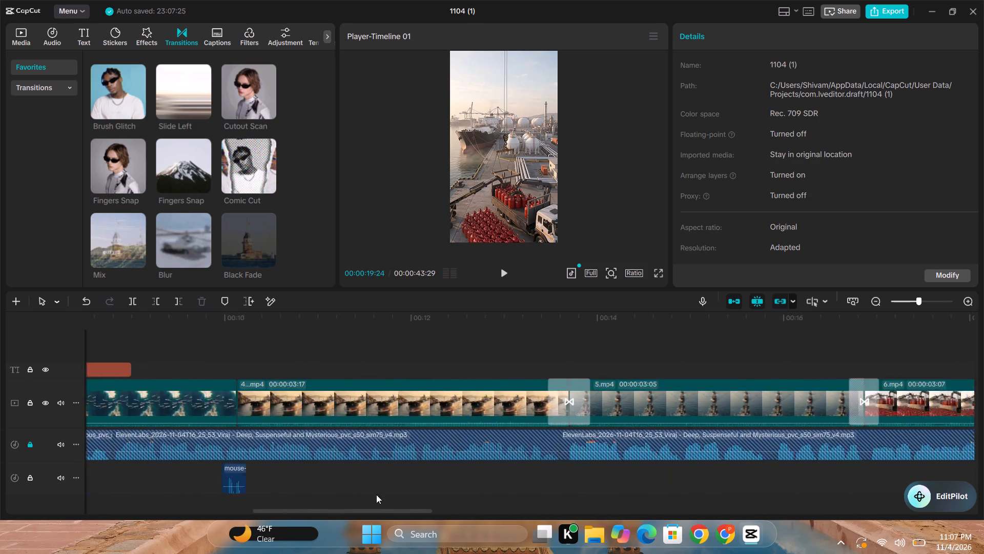
pyautogui.moveTo(376, 494); pyautogui.dragTo(506, 507)
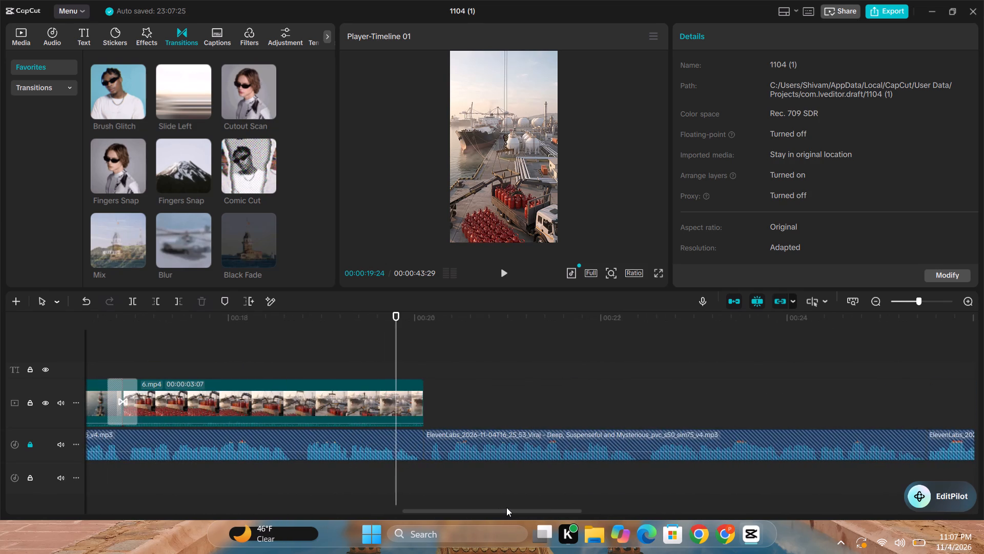
pyautogui.moveTo(506, 507); pyautogui.dragTo(508, 507)
pyautogui.click(25, 39)
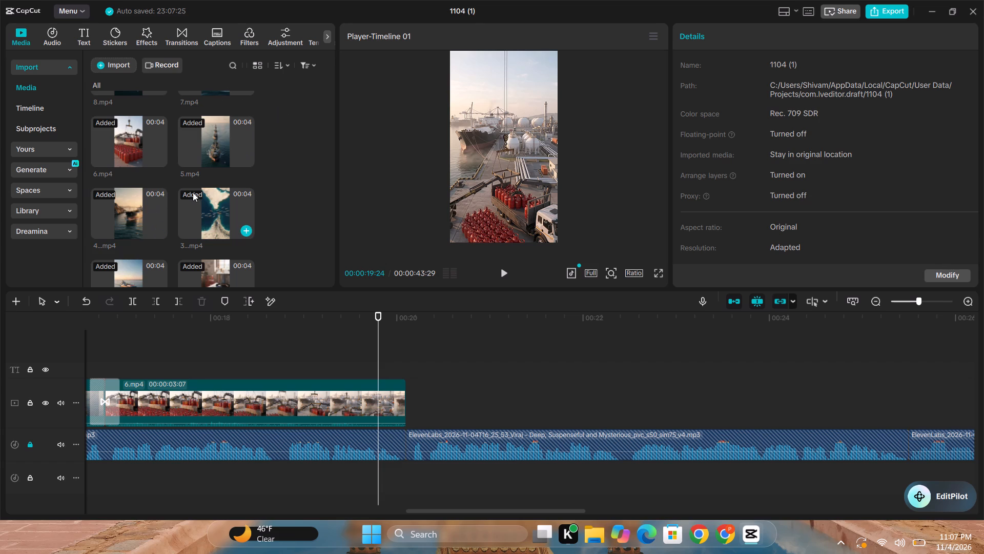
pyautogui.scroll(6, 194, 192)
pyautogui.scroll(-2, 202, 191)
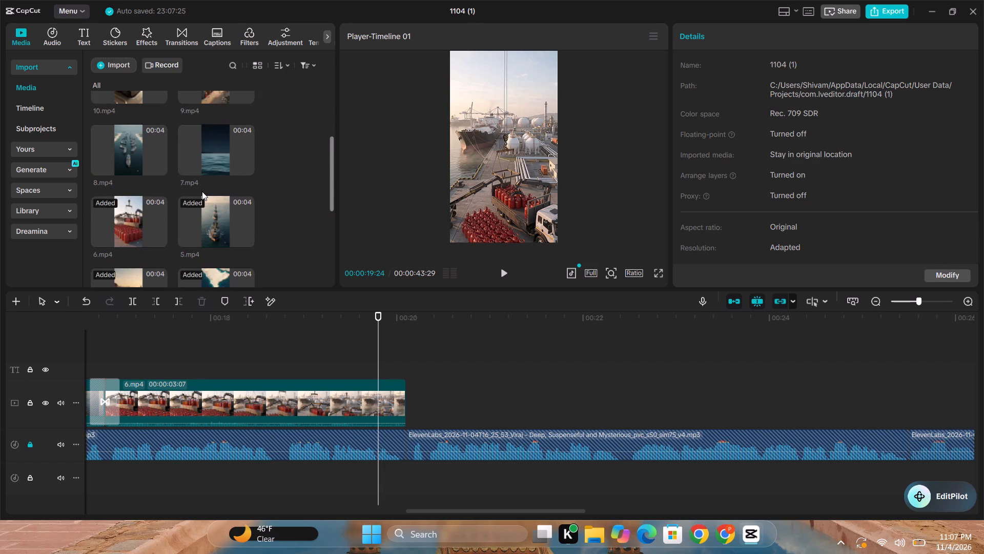
pyautogui.scroll(1, 202, 191)
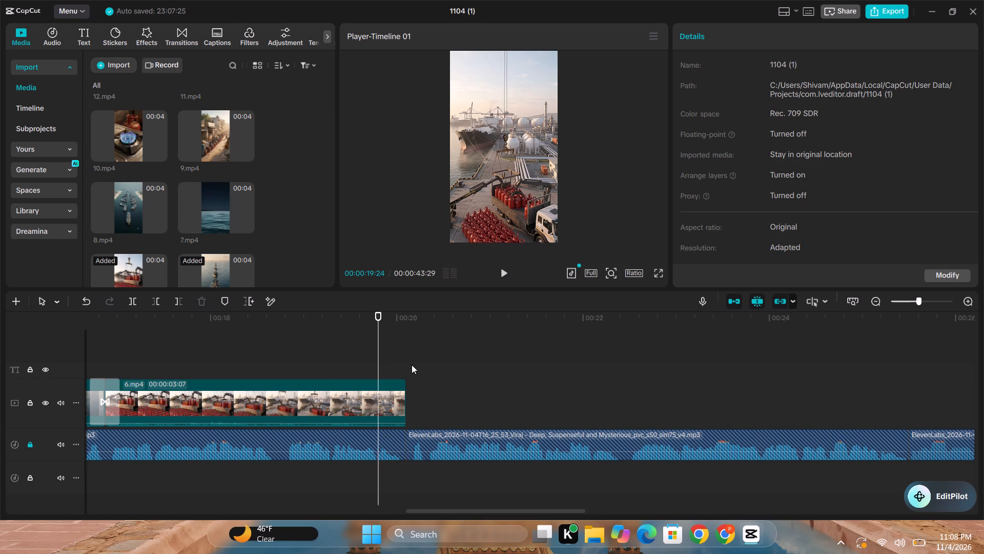
pyautogui.click(398, 349)
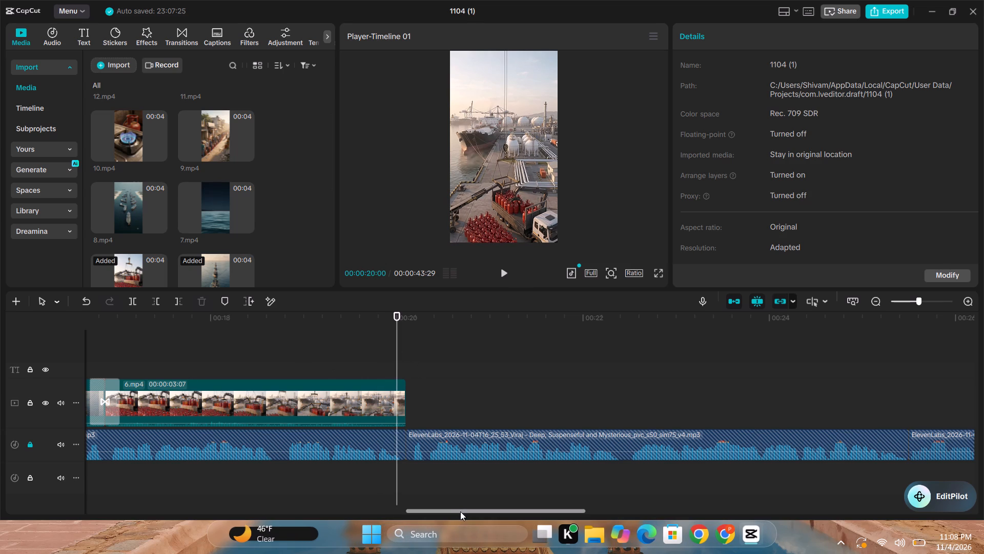
pyautogui.moveTo(461, 511); pyautogui.dragTo(502, 513)
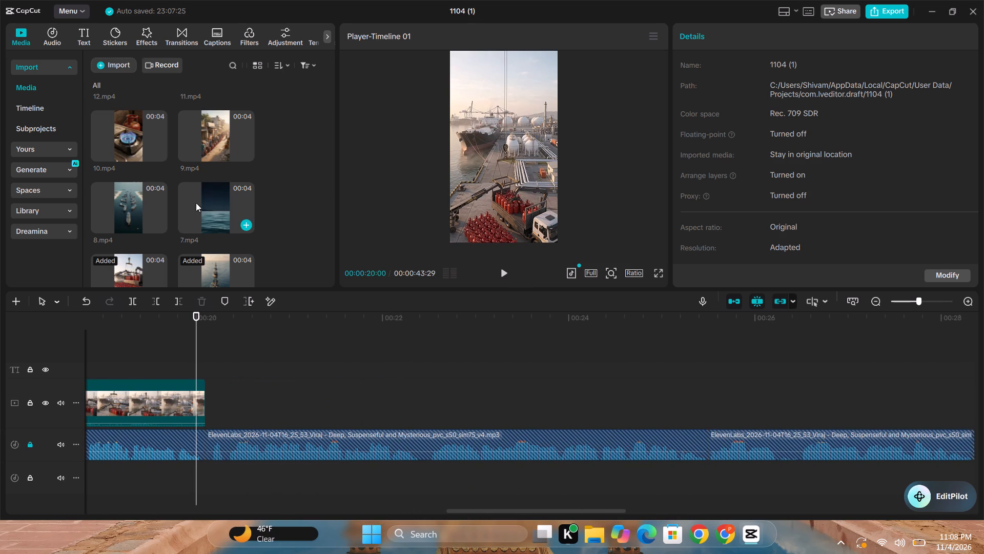
pyautogui.moveTo(203, 205); pyautogui.dragTo(213, 425)
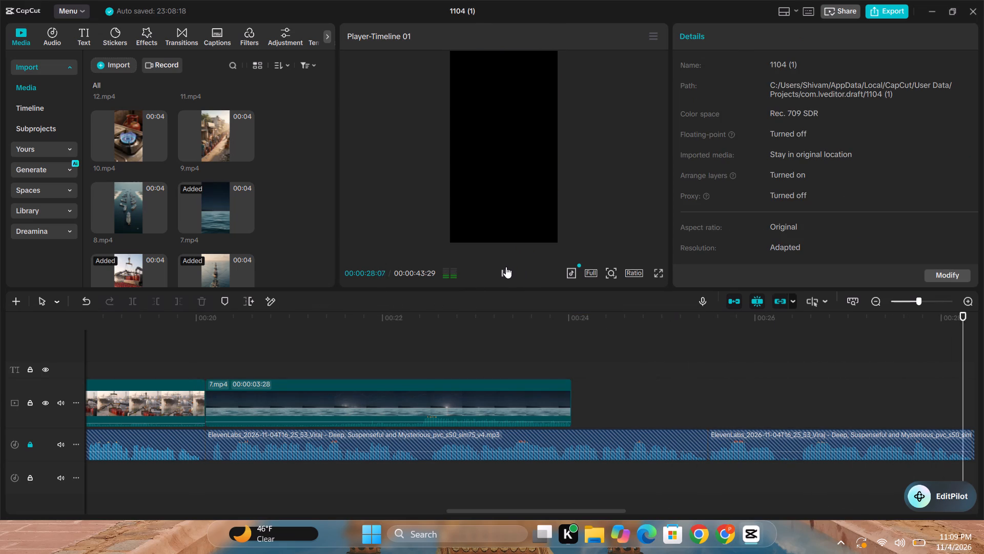
pyautogui.click(506, 267)
pyautogui.moveTo(616, 511); pyautogui.dragTo(551, 511)
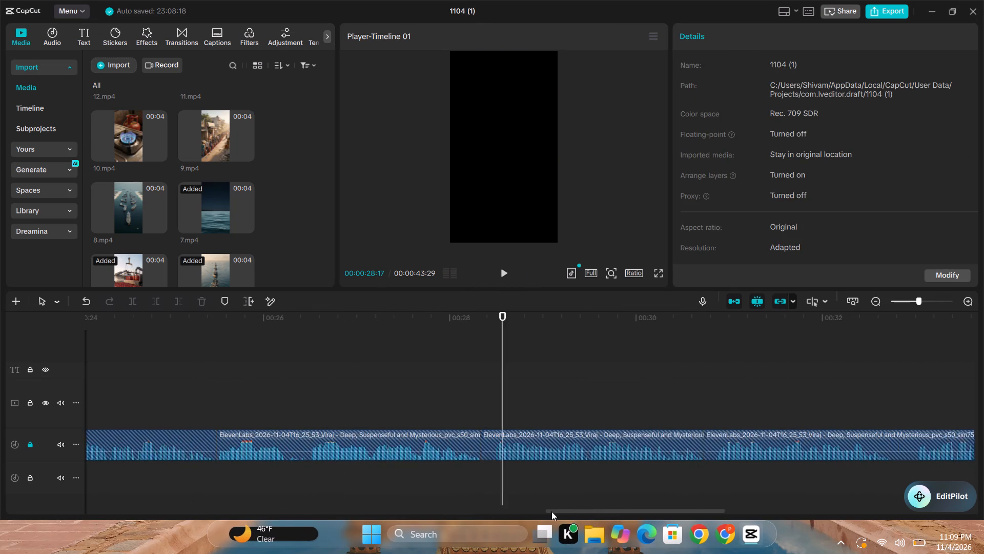
pyautogui.moveTo(551, 511); pyautogui.dragTo(540, 511)
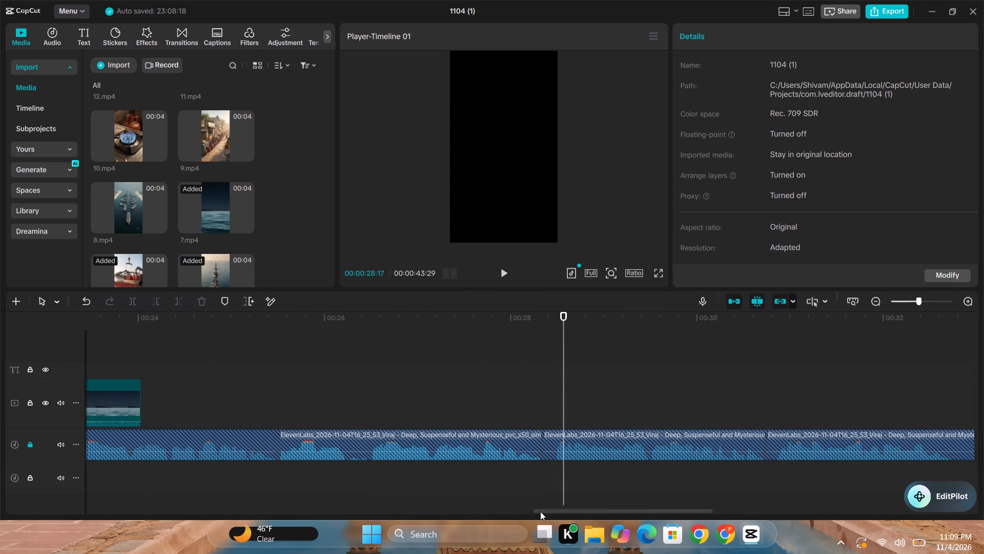
pyautogui.moveTo(540, 511); pyautogui.dragTo(533, 506)
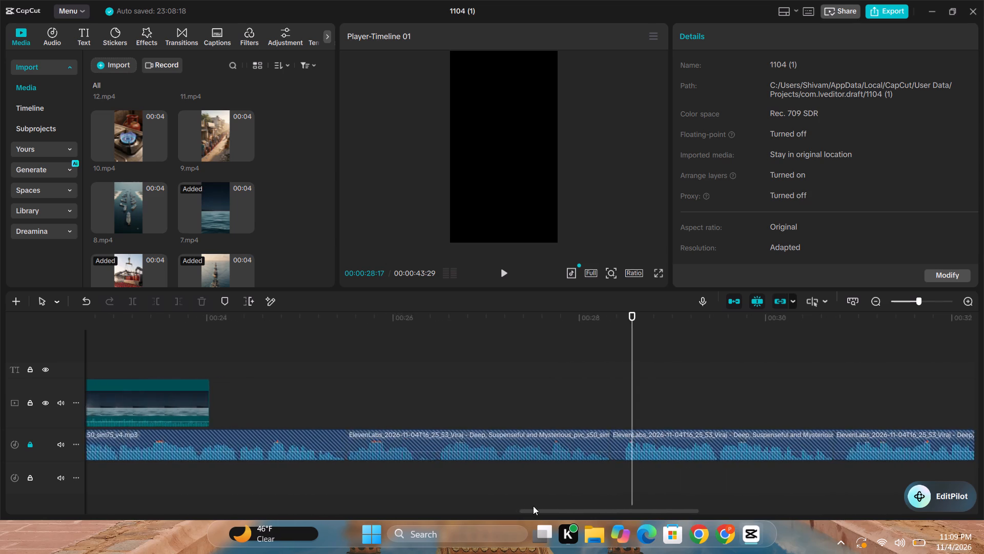
pyautogui.moveTo(533, 506); pyautogui.dragTo(526, 510)
pyautogui.click(530, 394)
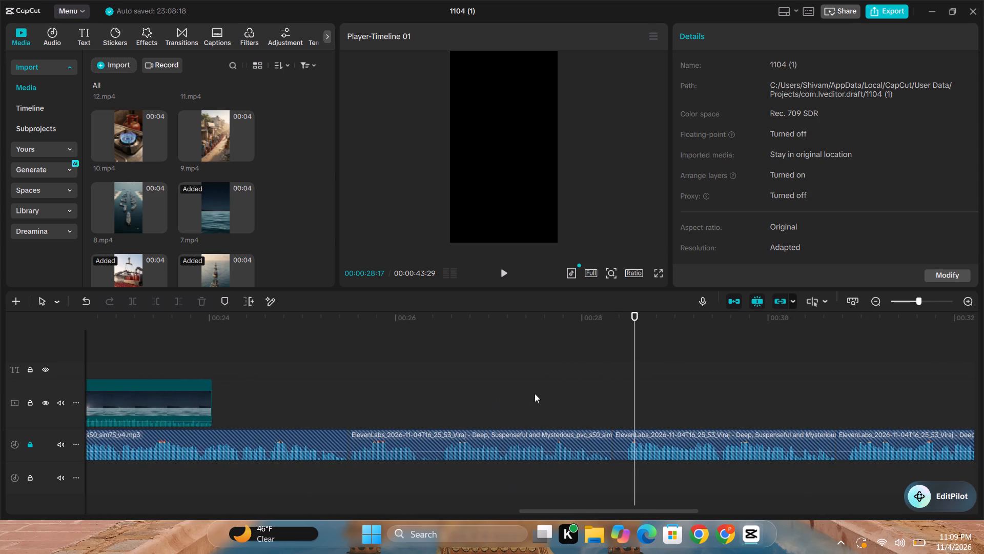
pyautogui.press('space')
pyautogui.click(503, 269)
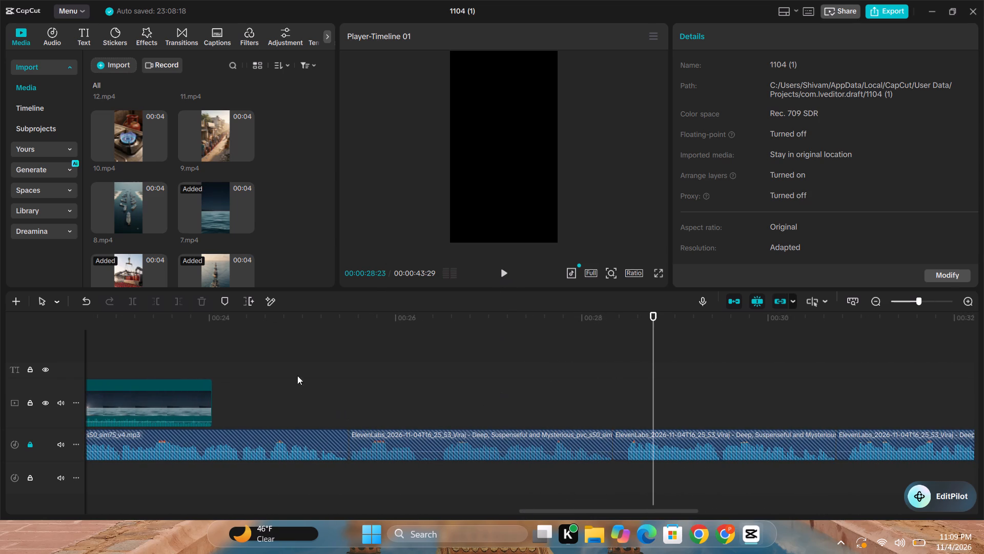
# Append 8.mp4 from the imported media directly after 7.mp4 on the main video track.
pyautogui.moveTo(542, 509); pyautogui.dragTo(524, 502)
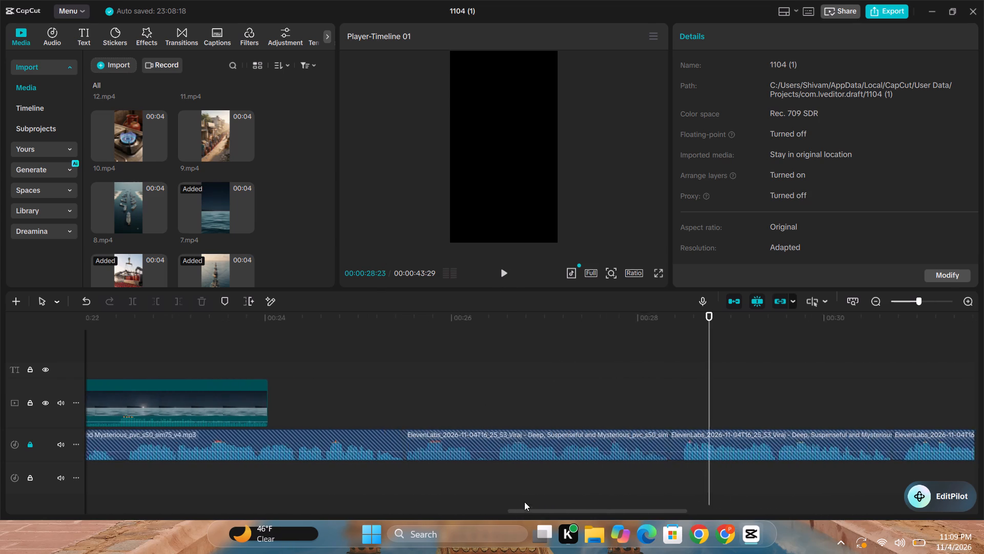
pyautogui.moveTo(524, 502); pyautogui.dragTo(478, 498)
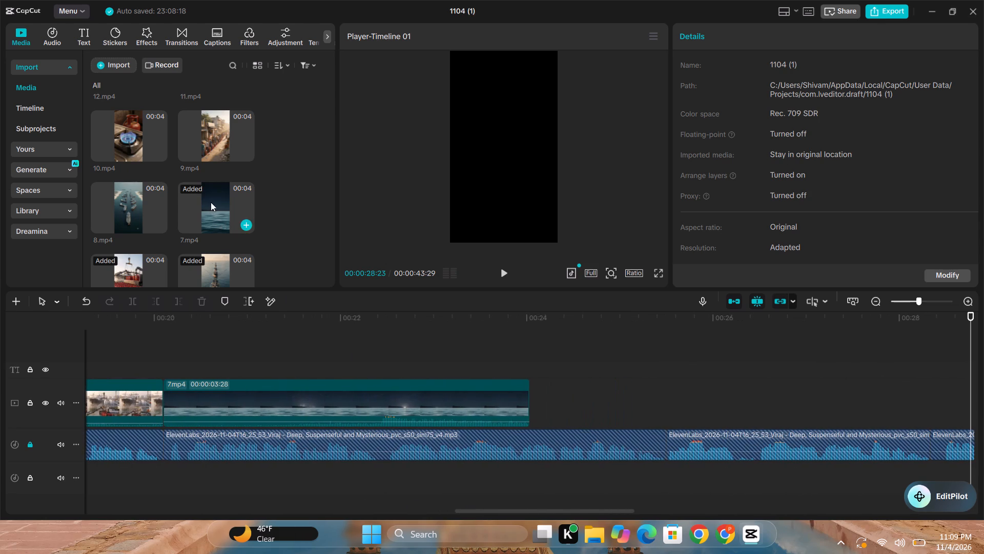
pyautogui.moveTo(131, 205); pyautogui.dragTo(543, 391)
# Trim the start of 7.mp4 so it lasts 00:00:03:22, playing back the cut from 6.mp4 before and after.
pyautogui.click(131, 346)
pyautogui.press('space')
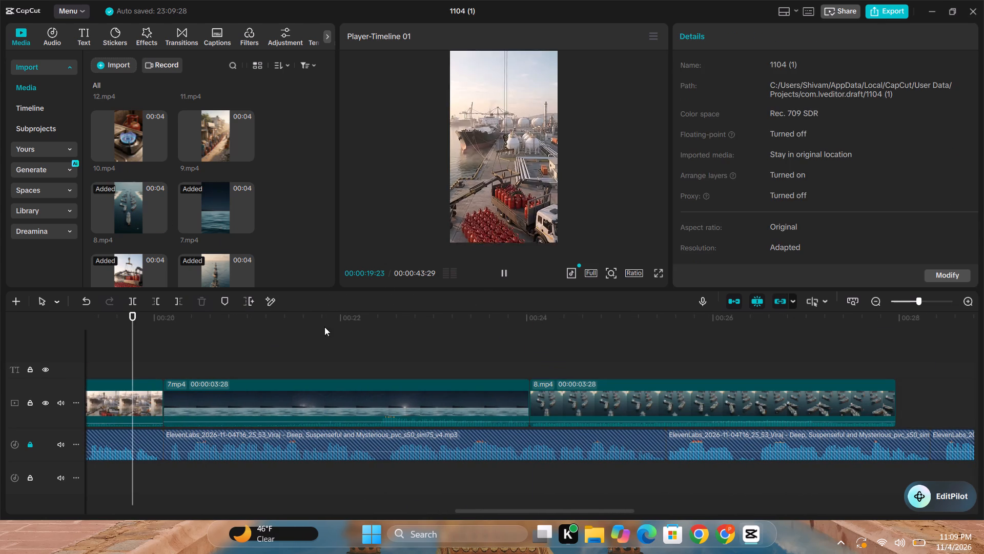
pyautogui.click(503, 271)
pyautogui.click(148, 400)
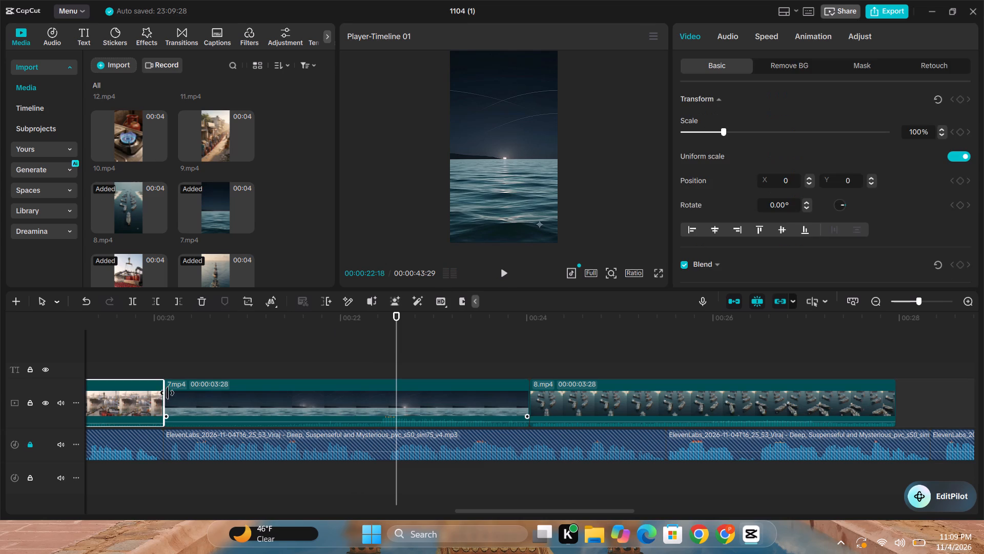
pyautogui.moveTo(167, 393); pyautogui.dragTo(187, 390)
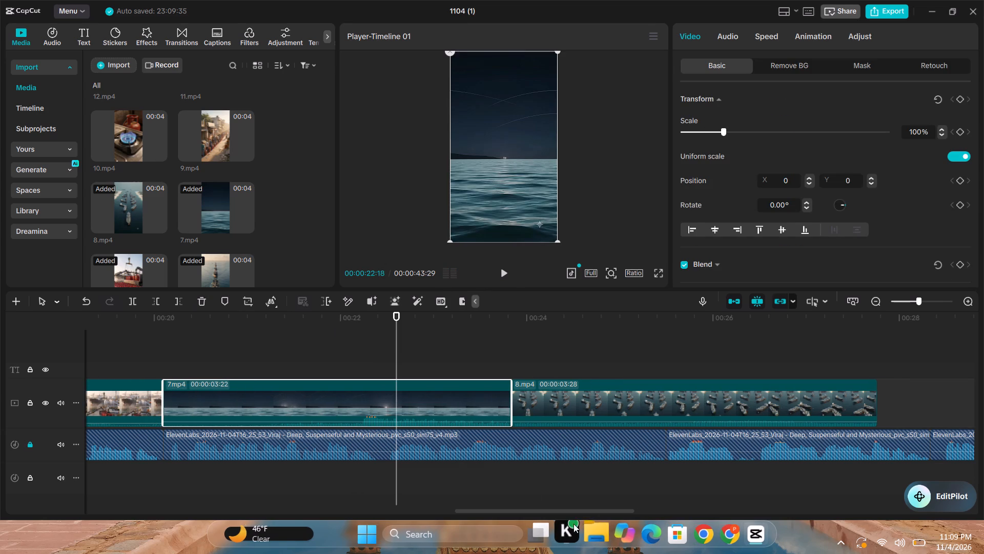
pyautogui.moveTo(564, 509); pyautogui.dragTo(461, 508)
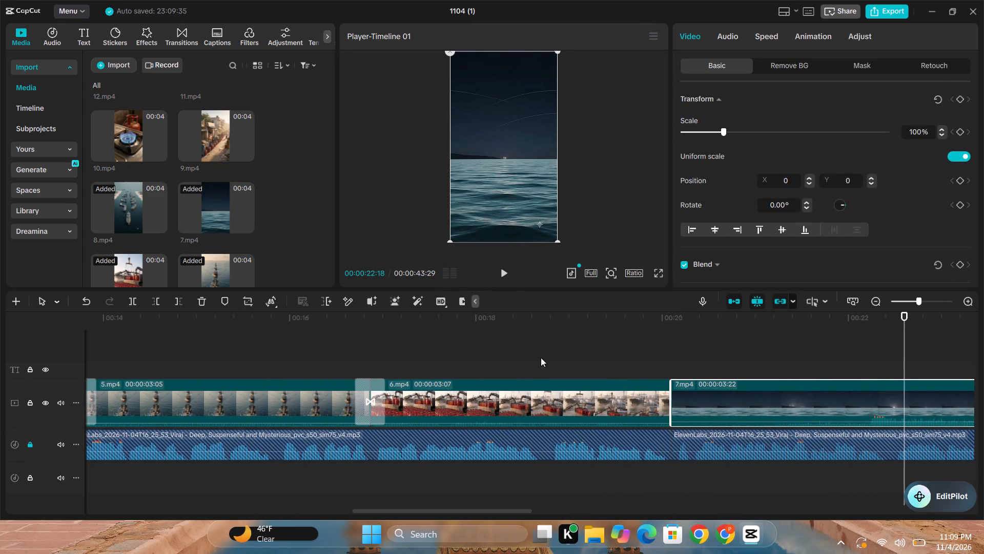
pyautogui.click(546, 353)
pyautogui.press('space')
pyautogui.moveTo(491, 512); pyautogui.dragTo(566, 508)
pyautogui.click(503, 265)
# Lower the volume of 7.mp4 to -8.7 dB.
pyautogui.click(489, 387)
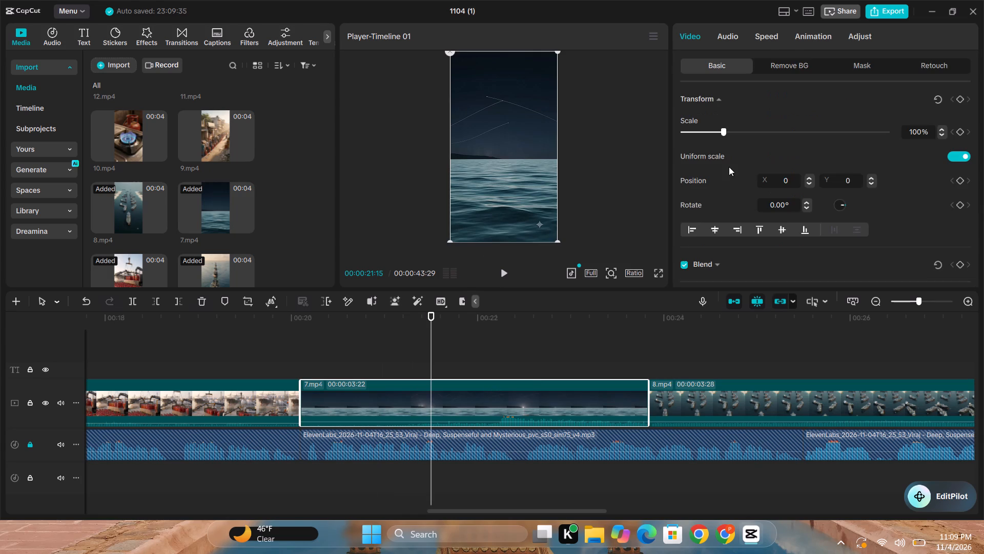
pyautogui.click(723, 36)
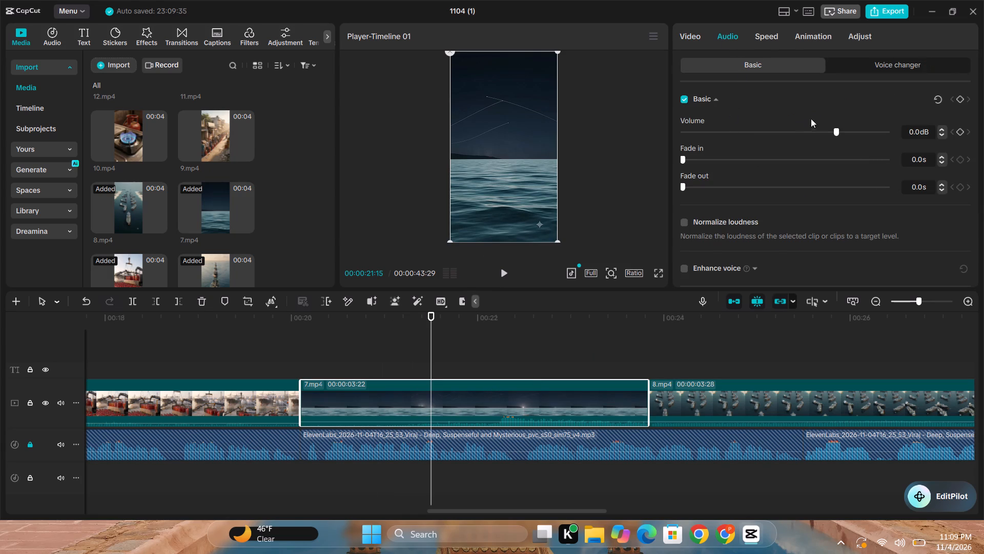
pyautogui.moveTo(837, 129); pyautogui.dragTo(825, 131)
pyautogui.moveTo(825, 131); pyautogui.dragTo(811, 130)
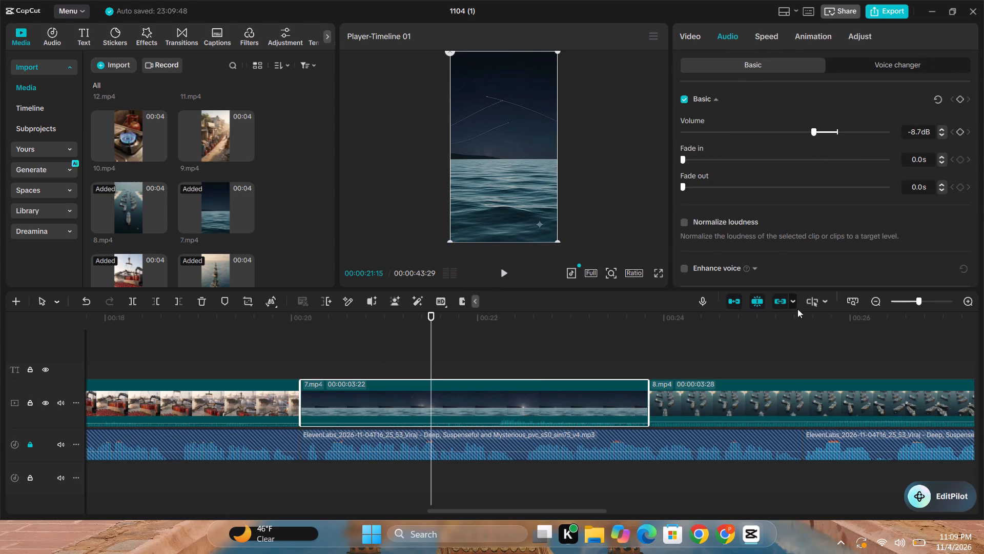
# Lower the volume of 8.mp4 to -8.3 dB.
pyautogui.click(787, 405)
pyautogui.moveTo(835, 132); pyautogui.dragTo(823, 131)
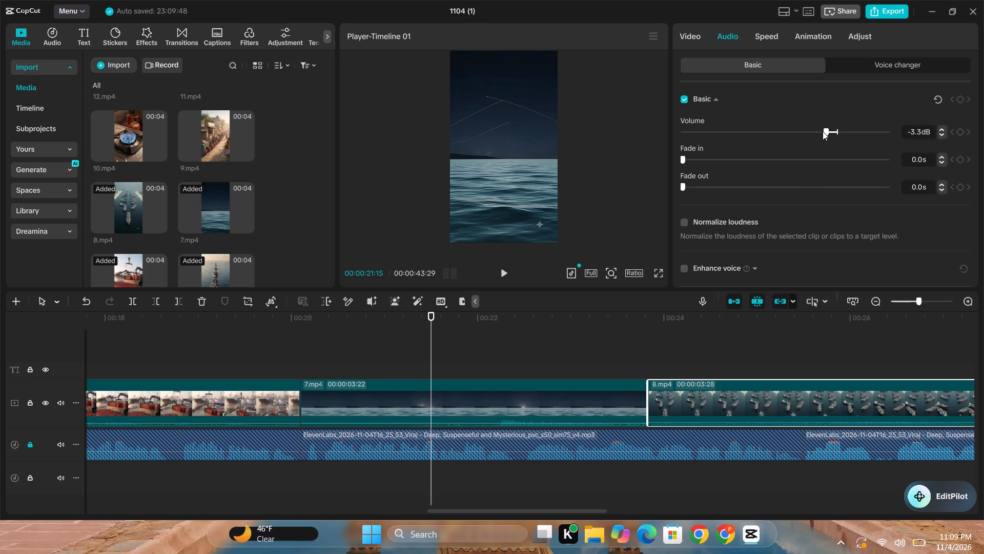
pyautogui.moveTo(823, 131); pyautogui.dragTo(812, 131)
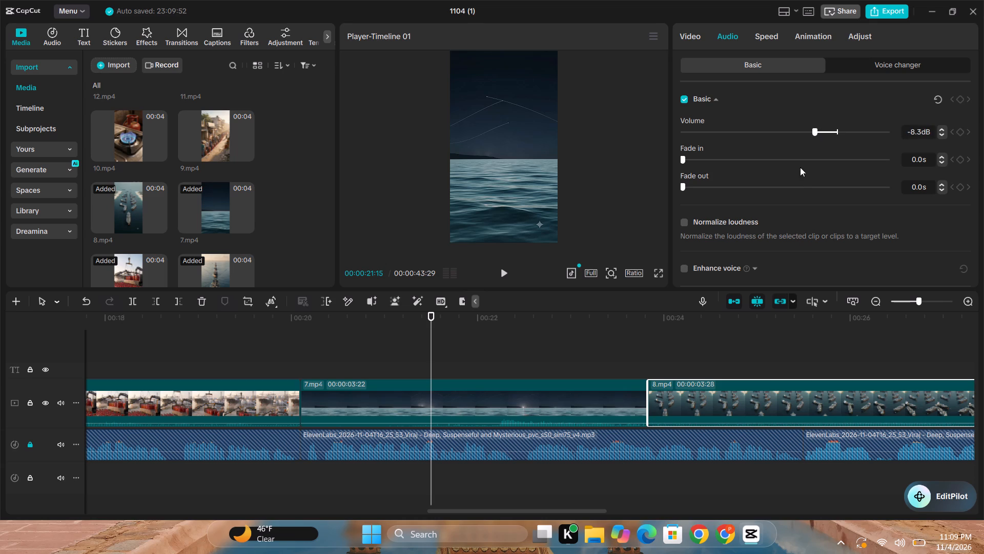
# Add a Black Fade transition between 6.mp4 and 7.mp4 and a Mix transition between 7.mp4 and 8.mp4.
pyautogui.click(182, 41)
pyautogui.moveTo(251, 243); pyautogui.dragTo(277, 420)
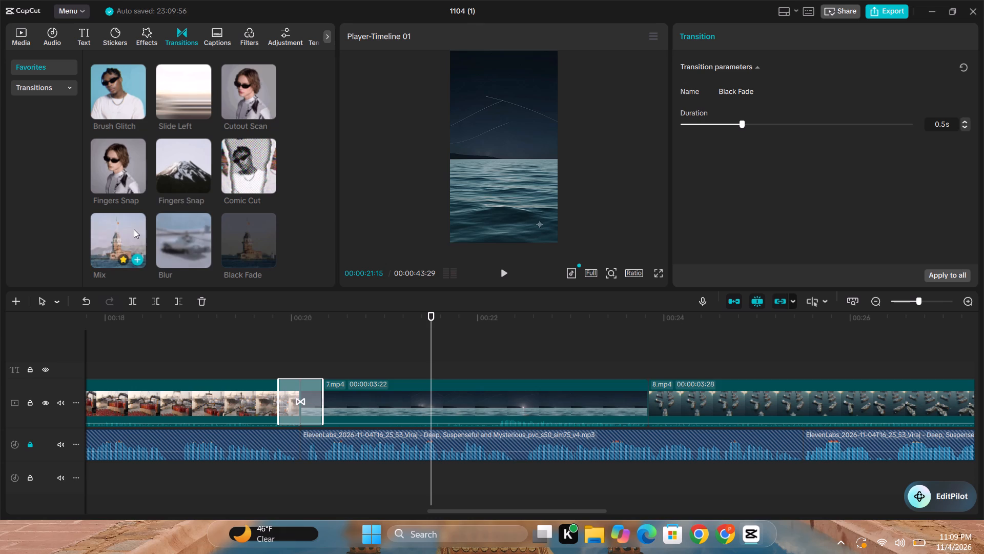
pyautogui.moveTo(134, 229); pyautogui.dragTo(646, 395)
# Append 9.mp4 and 10.mp4 from the imported media, one after the other, directly after 8.mp4 on the main video track.
pyautogui.moveTo(556, 508); pyautogui.dragTo(716, 494)
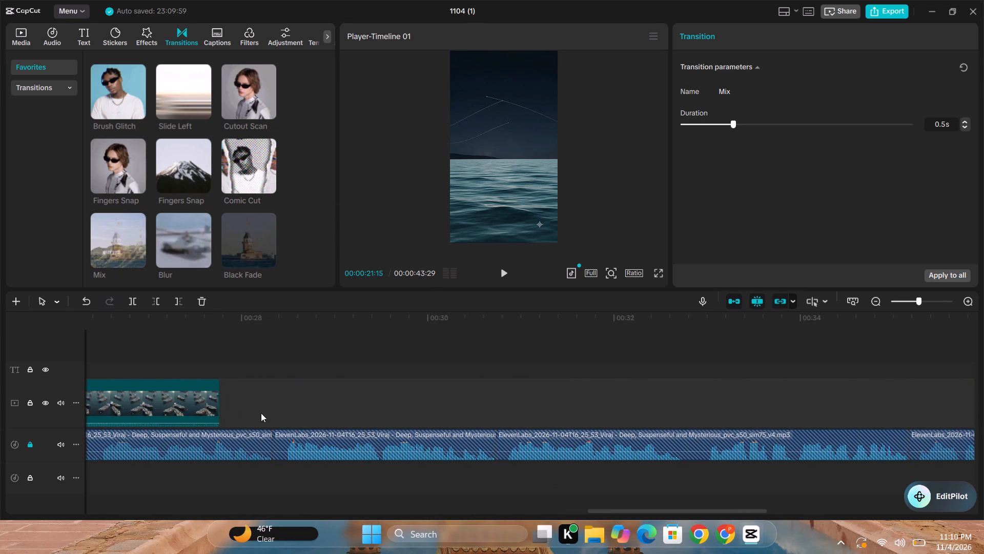
pyautogui.click(17, 31)
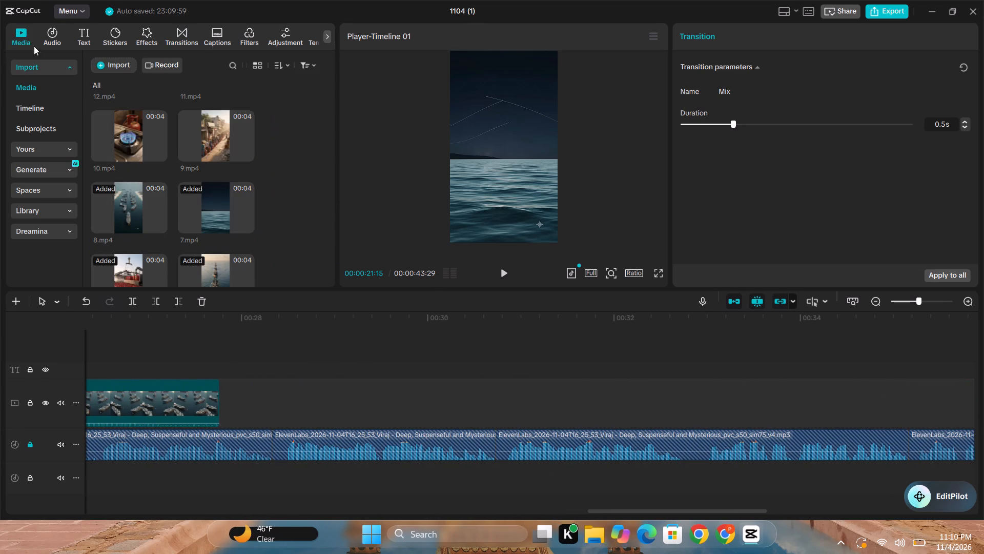
pyautogui.scroll(5, 200, 184)
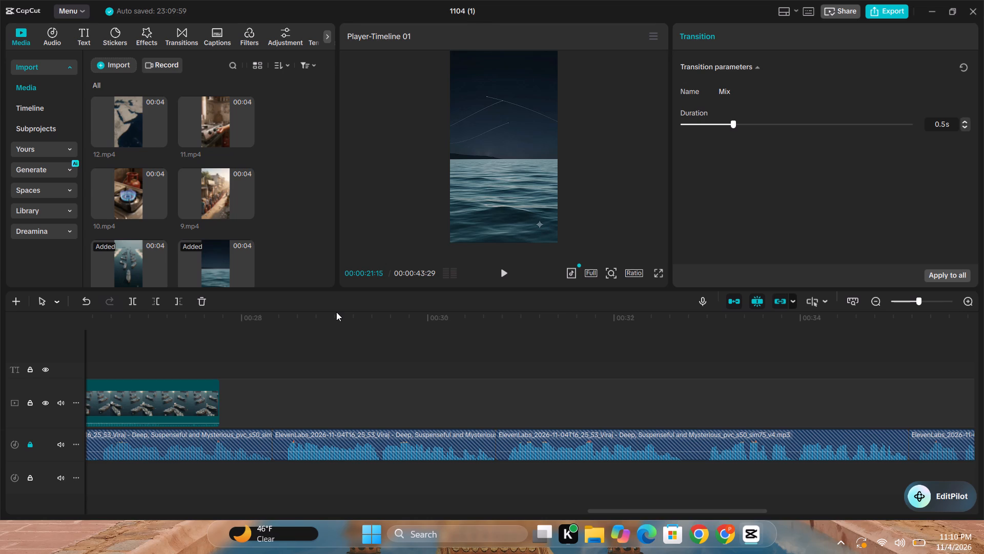
pyautogui.moveTo(192, 188); pyautogui.dragTo(259, 404)
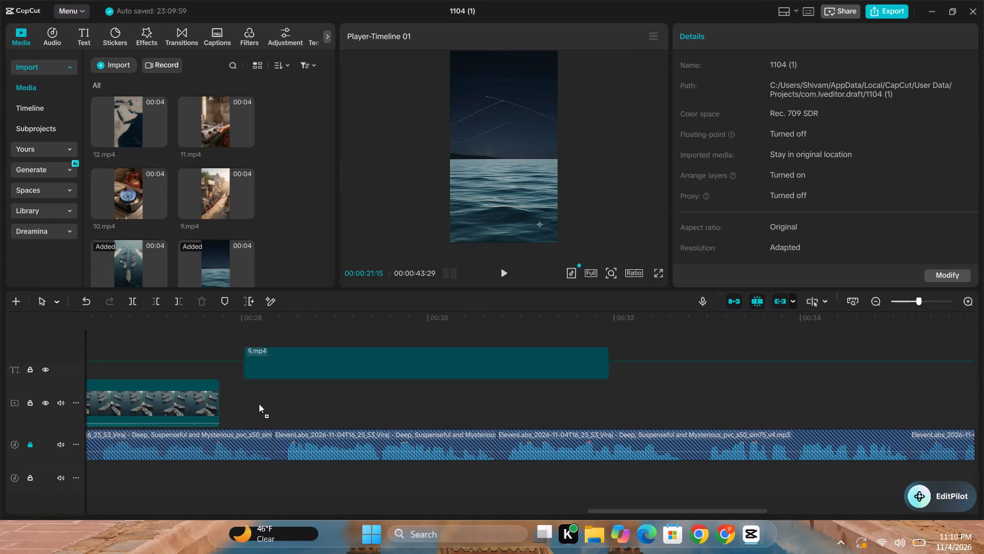
pyautogui.moveTo(259, 404); pyautogui.dragTo(259, 410)
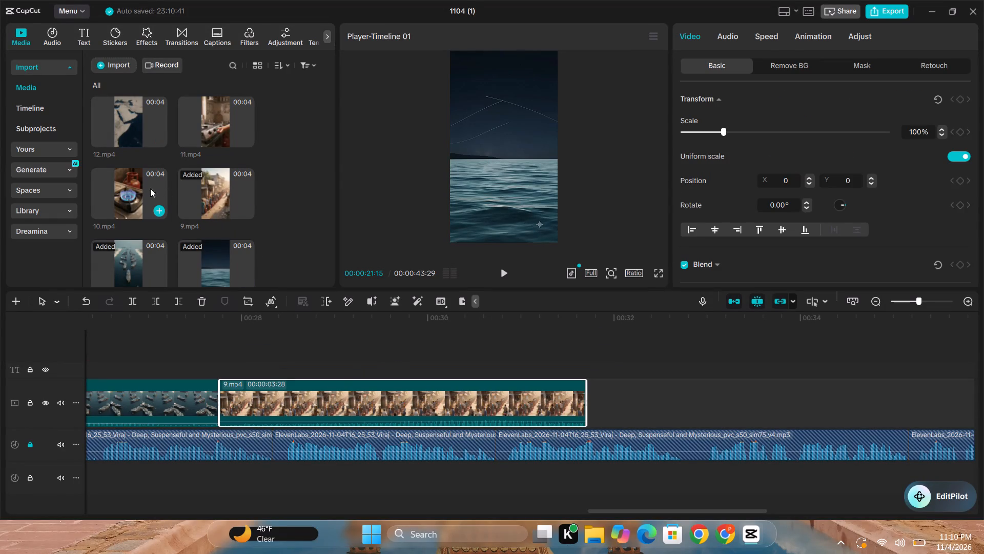
pyautogui.moveTo(135, 185); pyautogui.dragTo(605, 399)
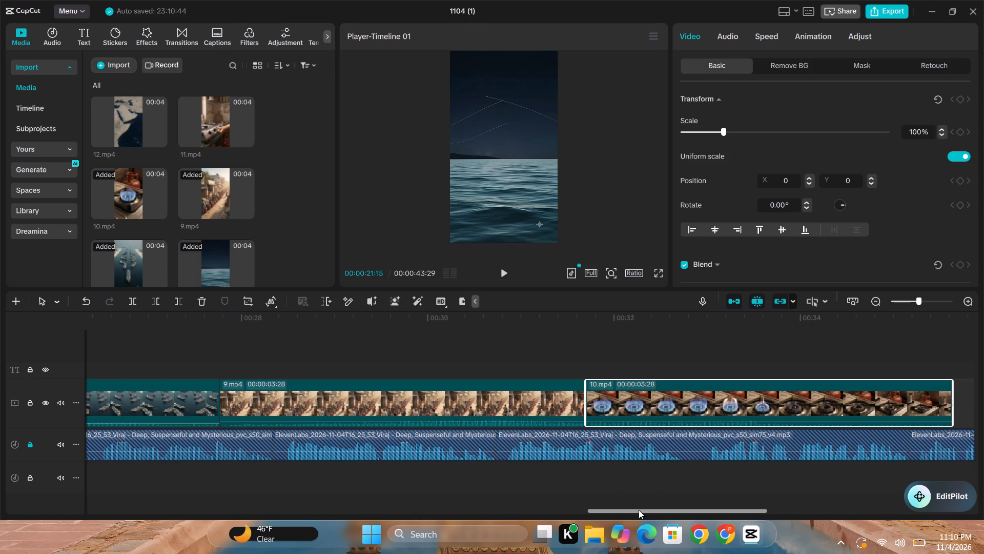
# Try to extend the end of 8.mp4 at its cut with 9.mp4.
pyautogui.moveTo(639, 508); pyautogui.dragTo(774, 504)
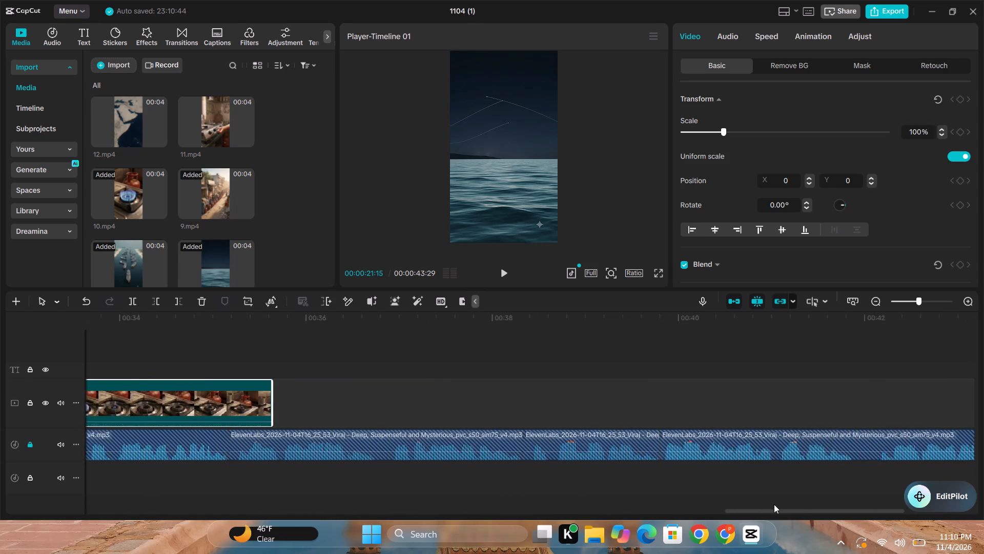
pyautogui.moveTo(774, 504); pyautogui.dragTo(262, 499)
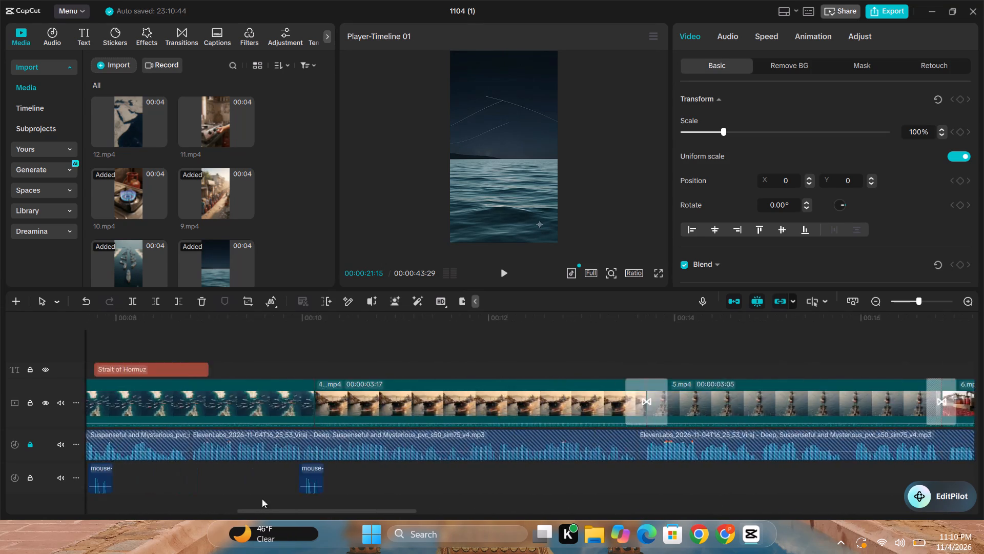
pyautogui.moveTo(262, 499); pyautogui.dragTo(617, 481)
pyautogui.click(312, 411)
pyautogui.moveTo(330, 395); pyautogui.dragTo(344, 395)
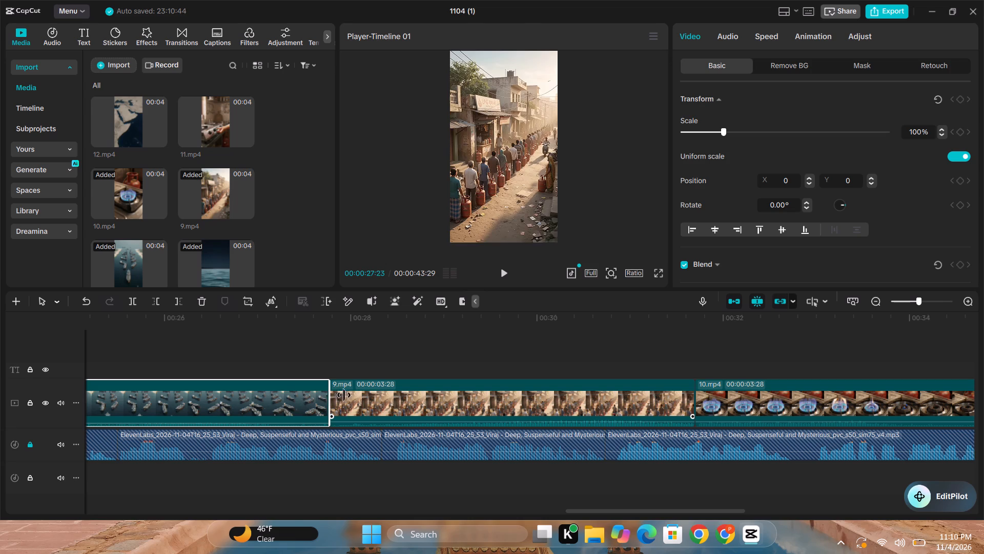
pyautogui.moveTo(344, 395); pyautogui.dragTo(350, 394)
# Examine how 9.mp4 and 10.mp4 line up with the voiceover segments and how much voiceover remains uncovered.
pyautogui.moveTo(679, 510); pyautogui.dragTo(688, 510)
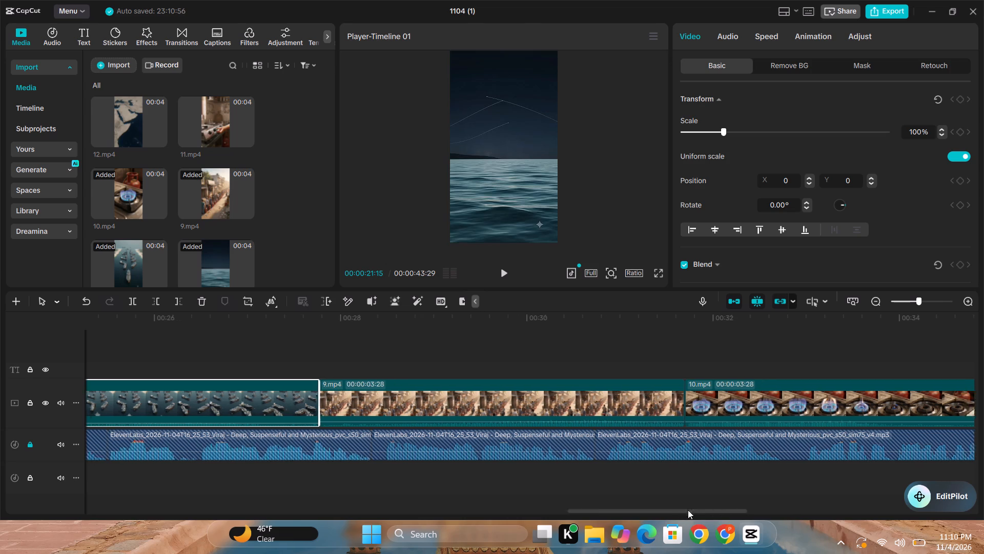
pyautogui.moveTo(688, 510); pyautogui.dragTo(726, 507)
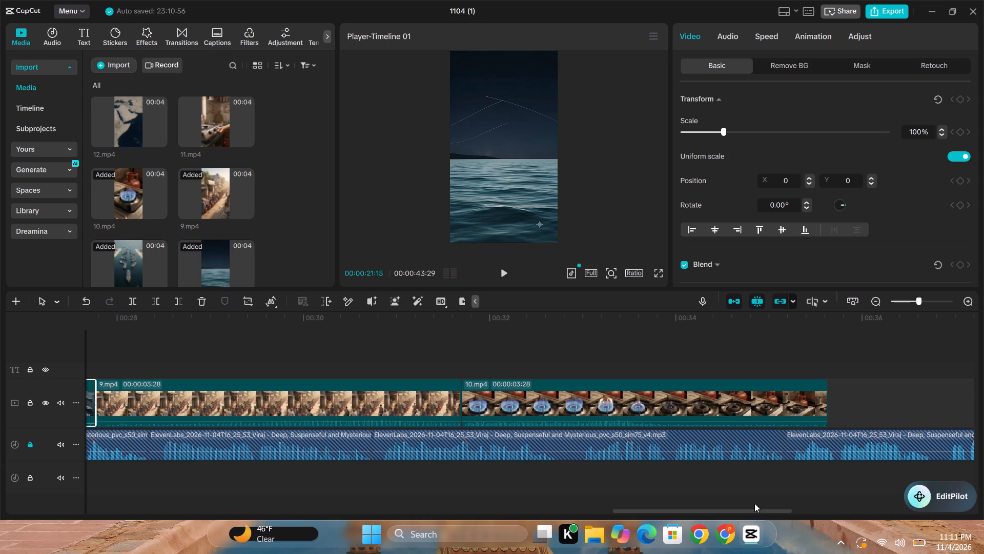
pyautogui.moveTo(765, 510); pyautogui.dragTo(775, 510)
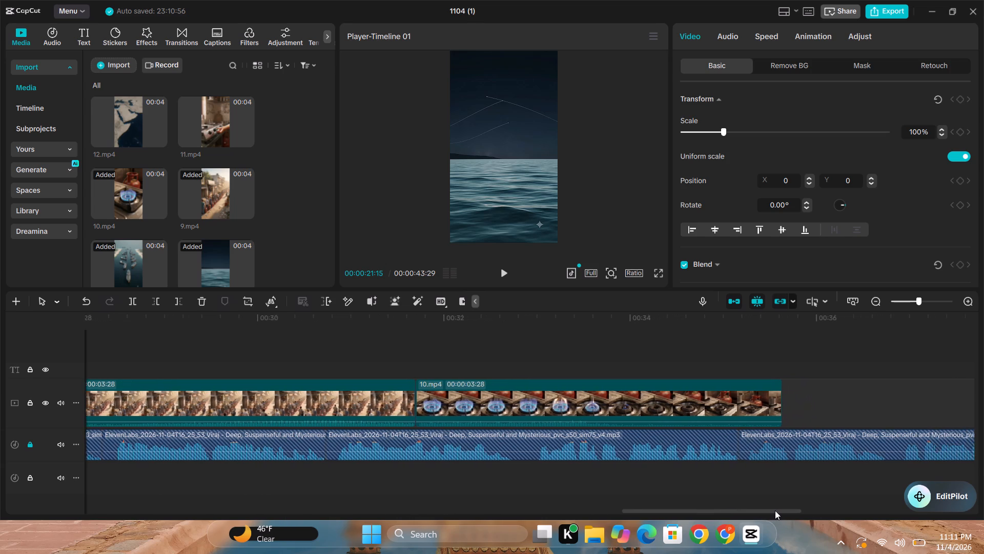
pyautogui.moveTo(775, 510); pyautogui.dragTo(846, 489)
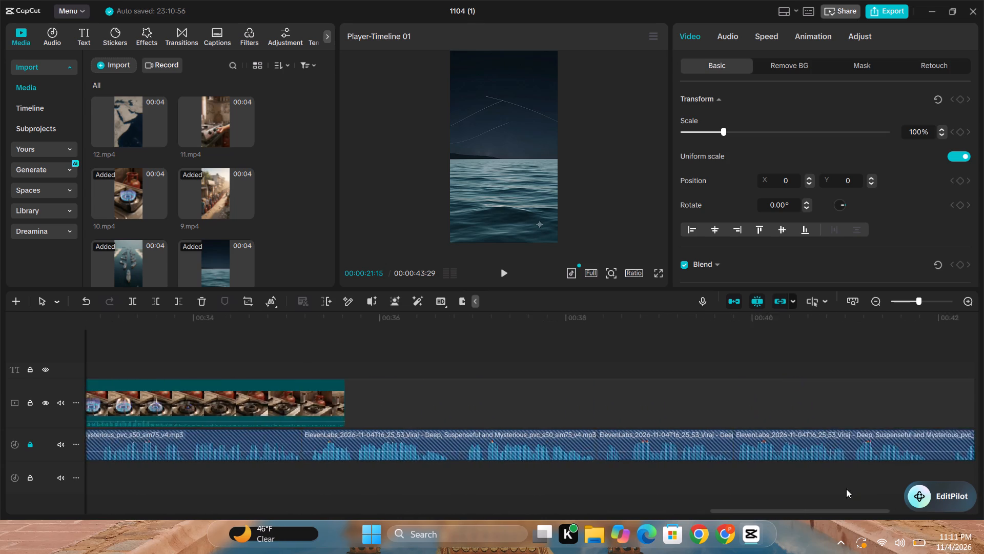
pyautogui.moveTo(846, 489); pyautogui.dragTo(833, 491)
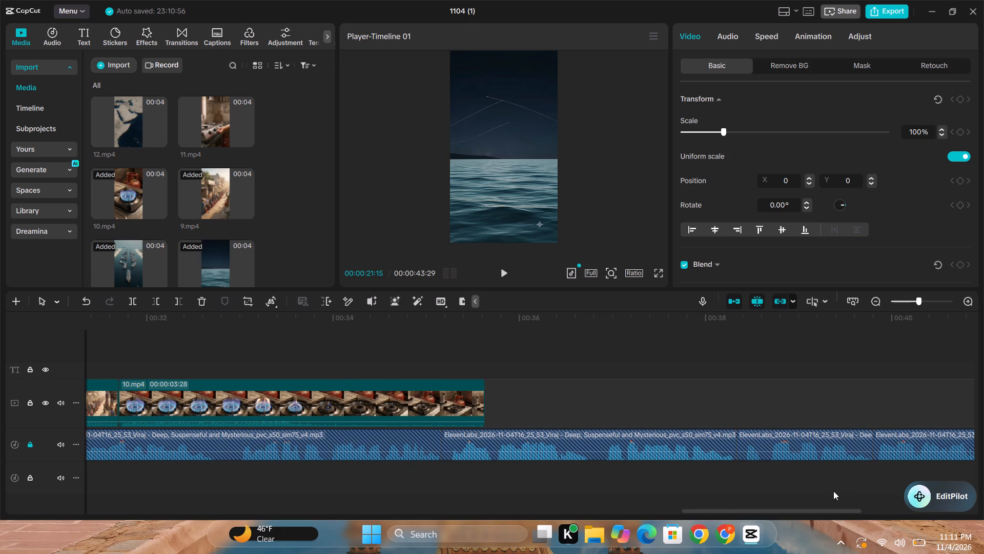
pyautogui.moveTo(833, 491); pyautogui.dragTo(835, 500)
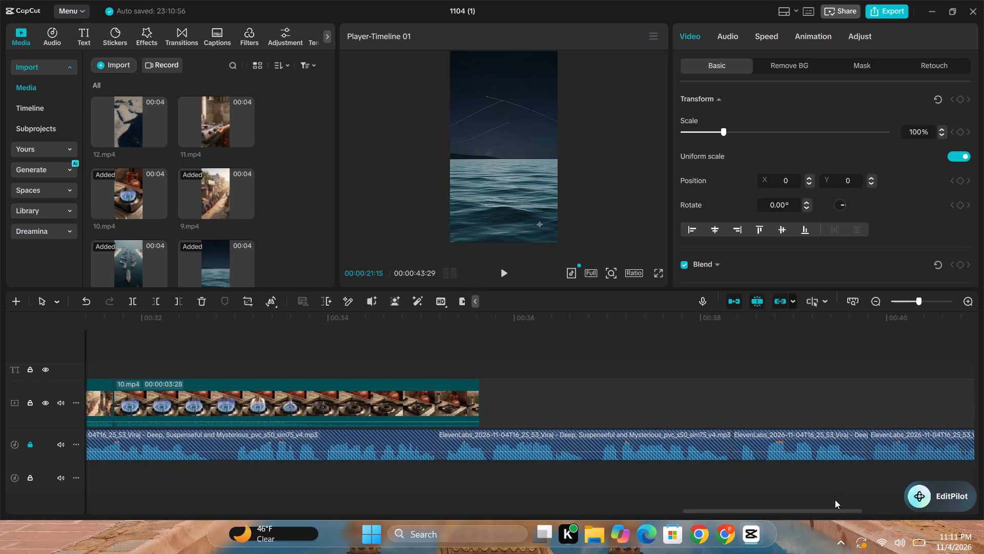
pyautogui.moveTo(835, 500); pyautogui.dragTo(835, 503)
pyautogui.moveTo(835, 503); pyautogui.dragTo(759, 509)
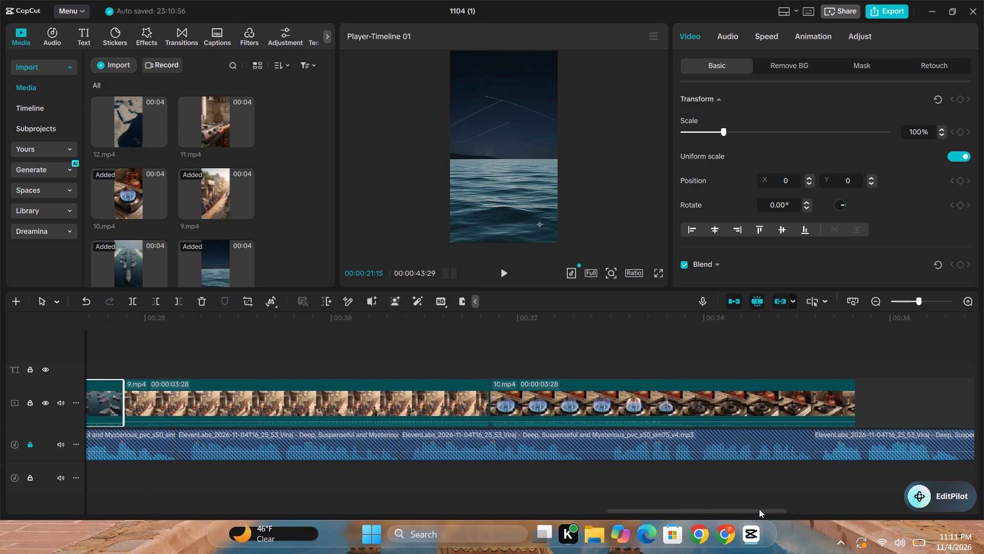
pyautogui.moveTo(759, 509); pyautogui.dragTo(717, 511)
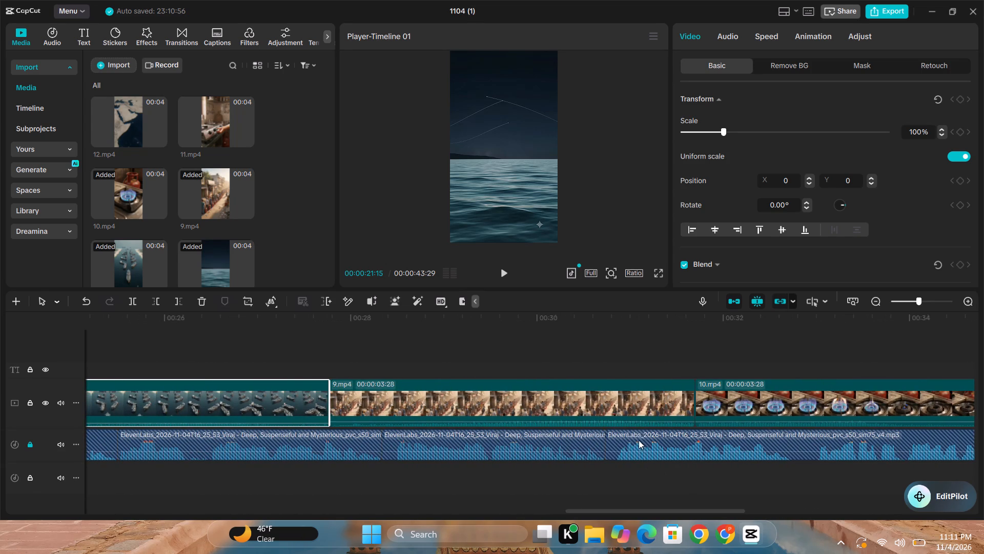
# Lower the volume of 9.mp4 on the main video track.
pyautogui.click(635, 396)
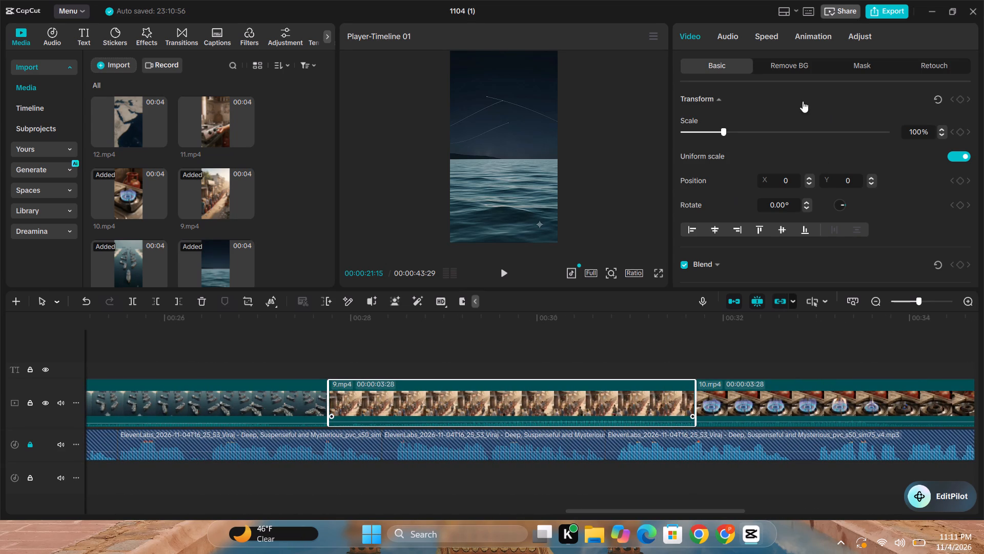
pyautogui.click(729, 36)
pyautogui.moveTo(835, 131); pyautogui.dragTo(811, 134)
# Lower the volume of 10.mp4 to -8.9 dB.
pyautogui.click(818, 391)
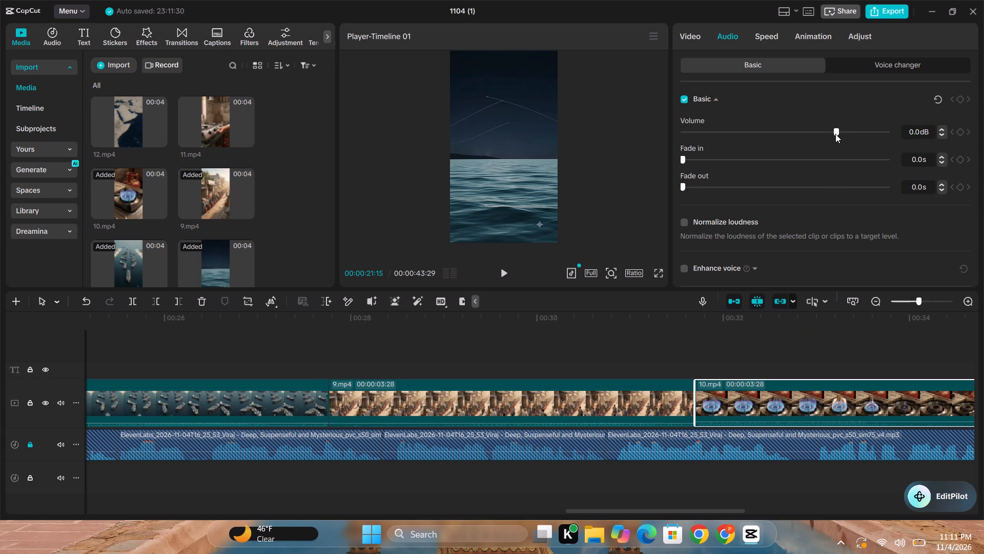
pyautogui.moveTo(835, 132); pyautogui.dragTo(810, 133)
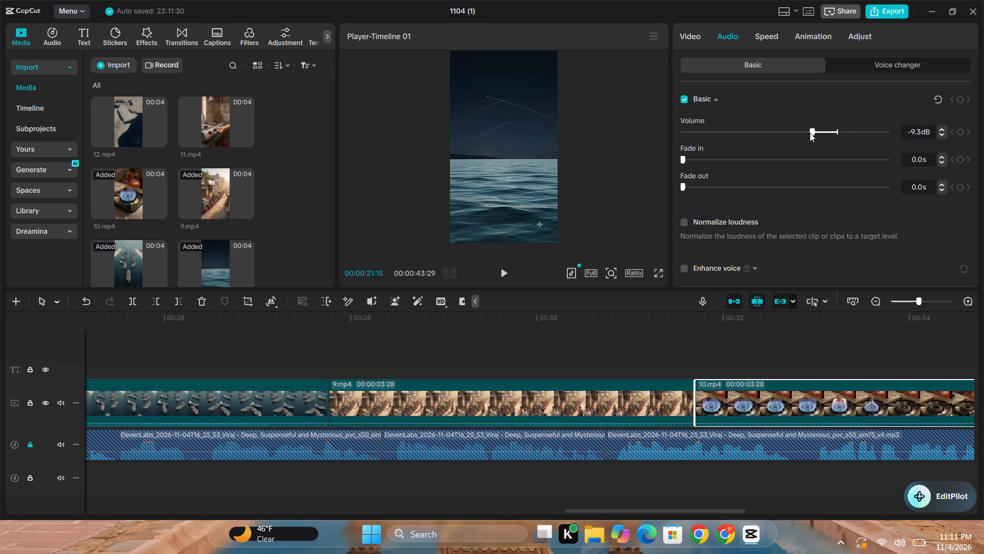
pyautogui.moveTo(810, 133); pyautogui.dragTo(809, 133)
pyautogui.moveTo(809, 133); pyautogui.dragTo(811, 133)
pyautogui.moveTo(729, 509); pyautogui.dragTo(794, 508)
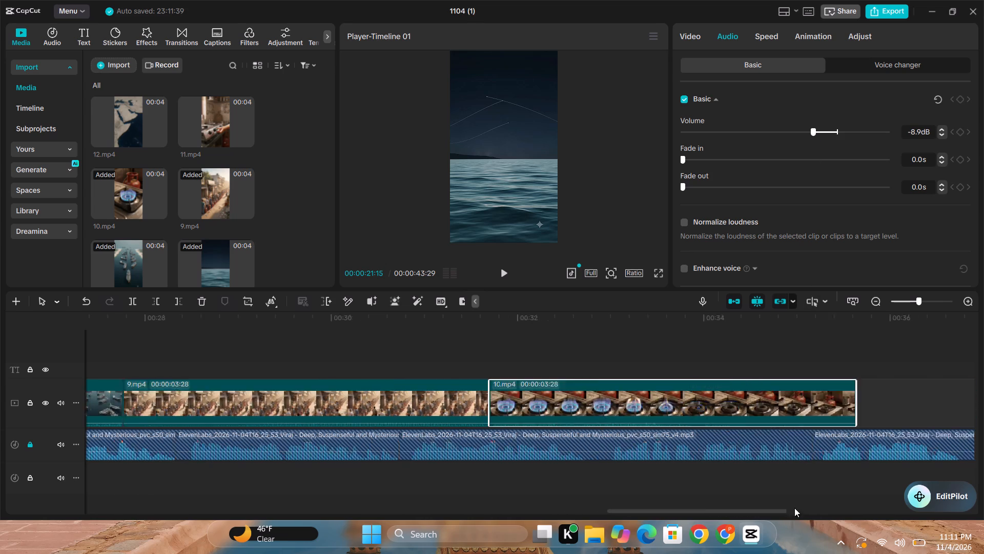
pyautogui.moveTo(794, 508); pyautogui.dragTo(899, 478)
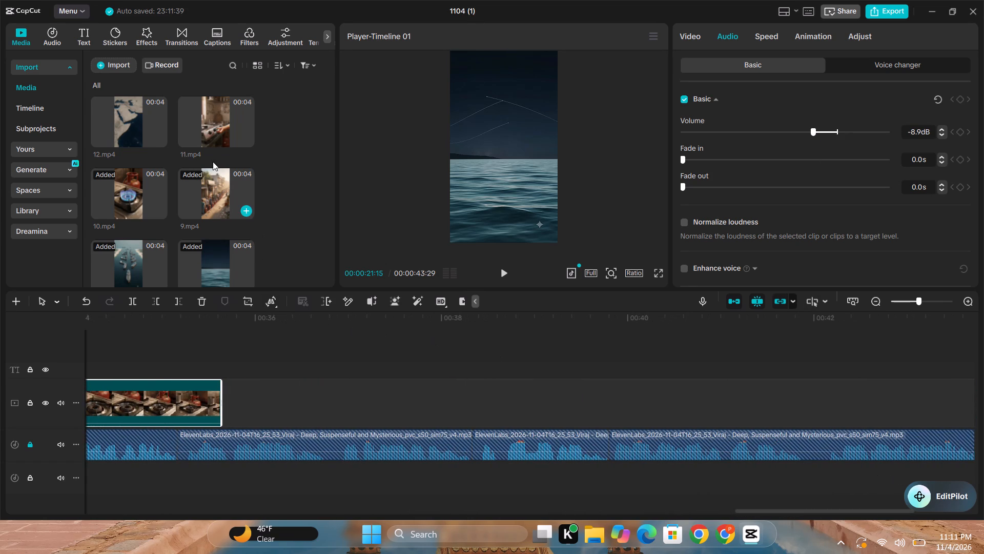
pyautogui.click(135, 354)
pyautogui.press('space')
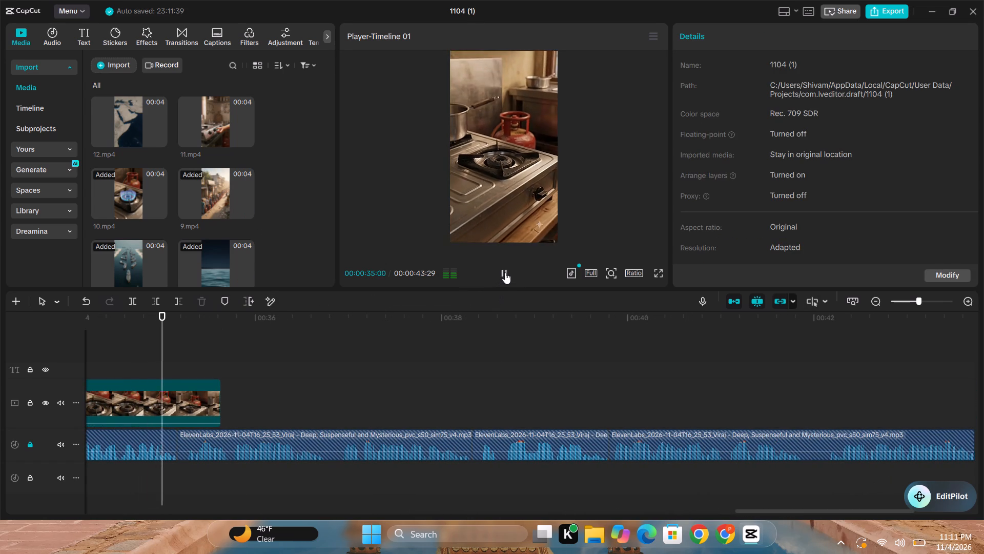
pyautogui.click(506, 270)
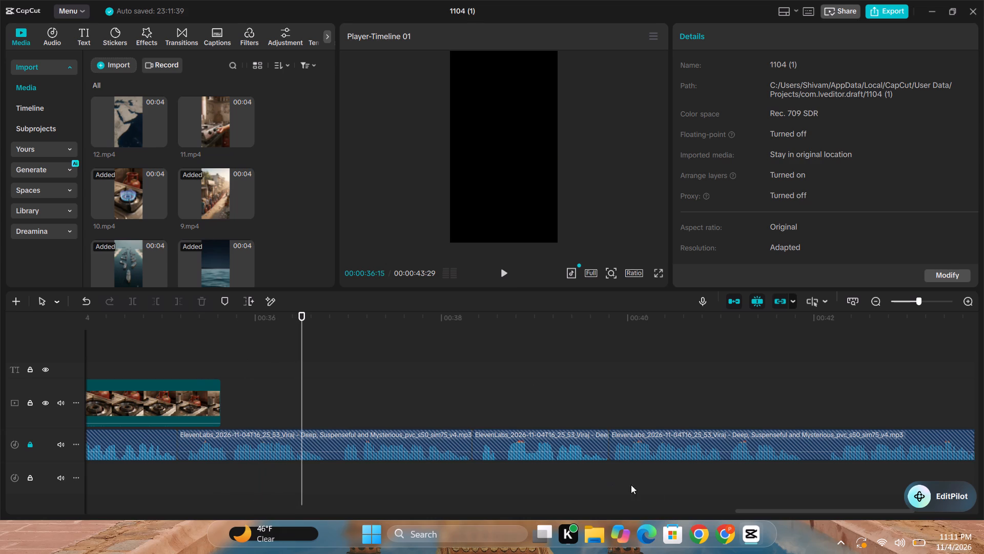
pyautogui.moveTo(796, 513); pyautogui.dragTo(789, 511)
pyautogui.moveTo(788, 511); pyautogui.dragTo(740, 511)
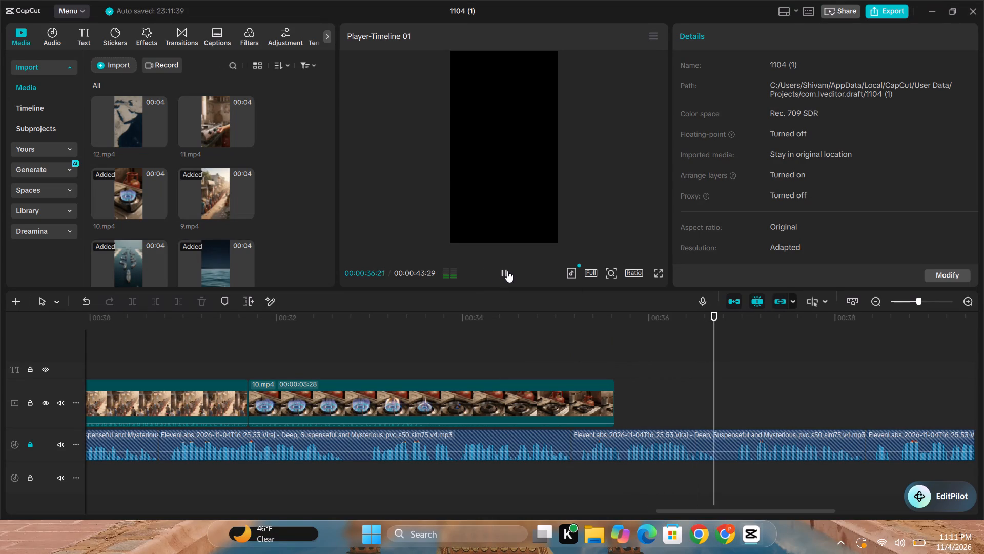
pyautogui.click(507, 271)
pyautogui.click(596, 391)
pyautogui.moveTo(614, 394); pyautogui.dragTo(605, 394)
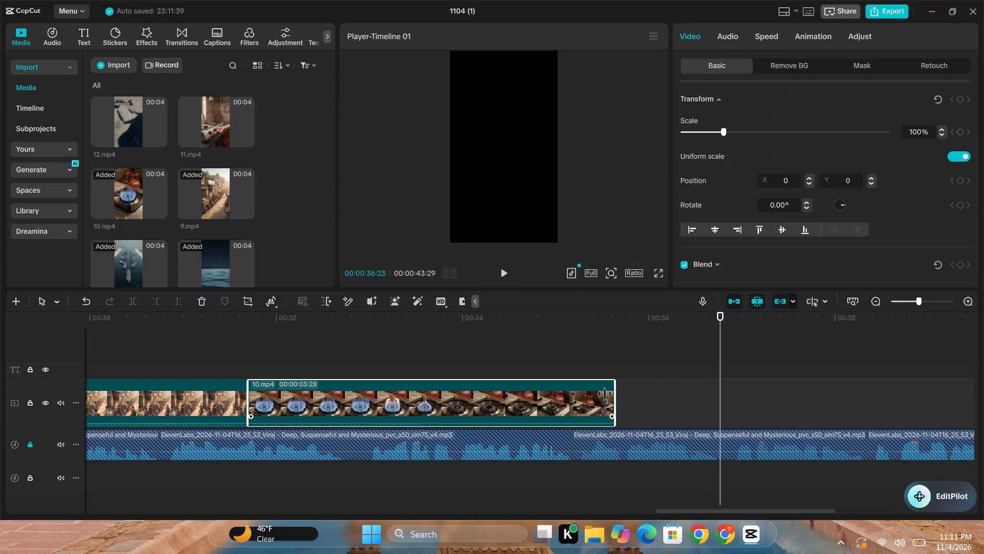
pyautogui.moveTo(605, 394); pyautogui.dragTo(574, 394)
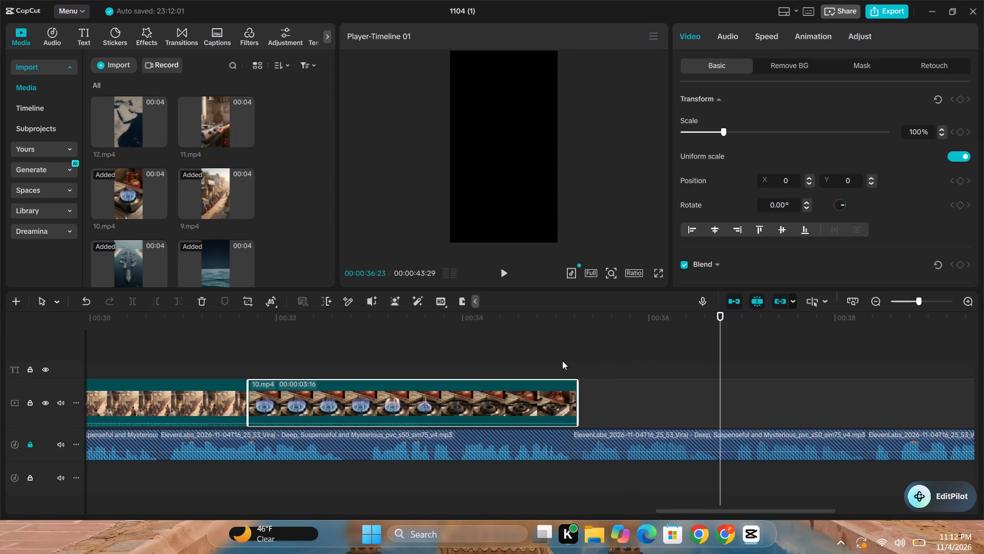
pyautogui.click(562, 361)
pyautogui.click(456, 401)
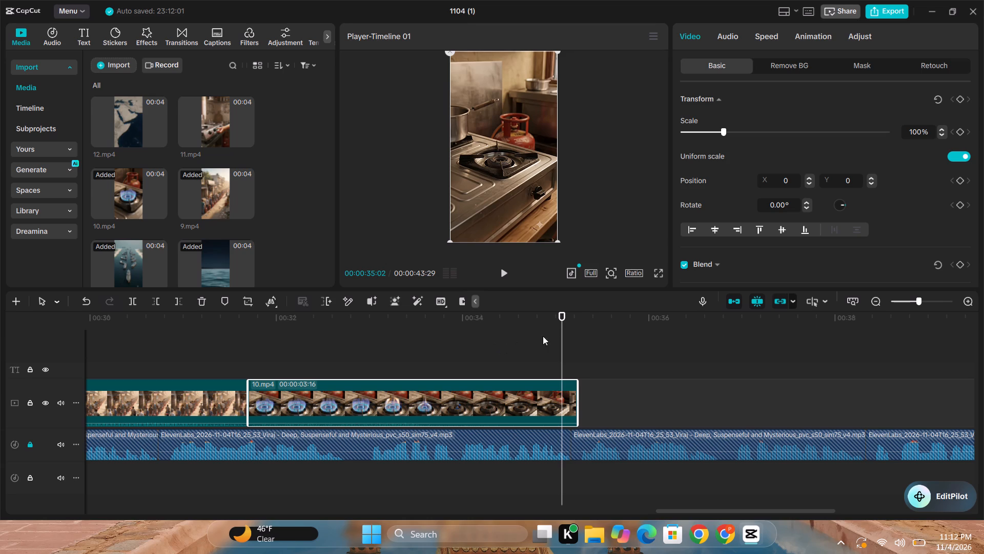
pyautogui.click(728, 36)
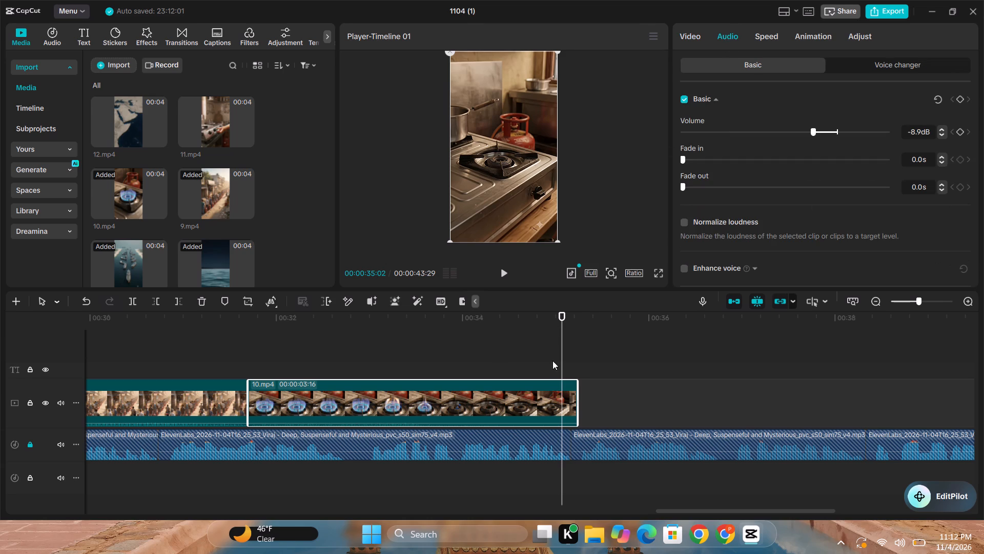
pyautogui.click(552, 361)
pyautogui.click(566, 358)
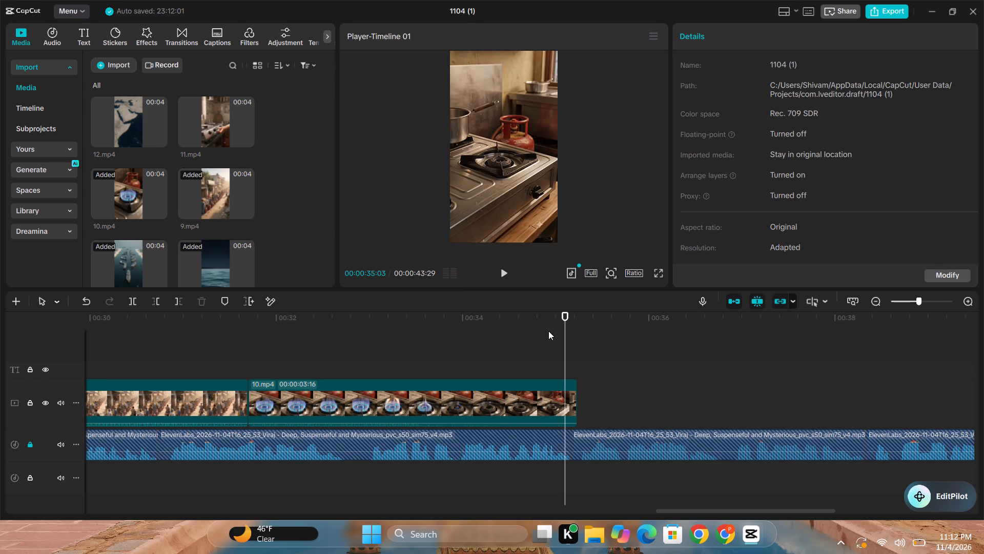
# Add 11.mp4 and 12.mp4 to the main video track directly after 10.mp4.
pyautogui.moveTo(226, 115); pyautogui.dragTo(366, 159)
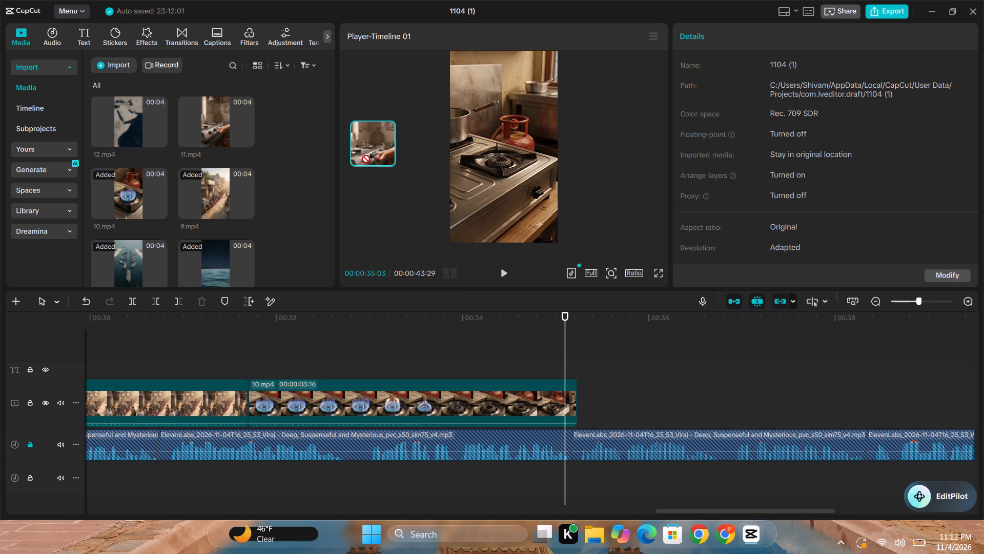
pyautogui.moveTo(366, 159); pyautogui.dragTo(592, 398)
pyautogui.moveTo(110, 117); pyautogui.dragTo(500, 173)
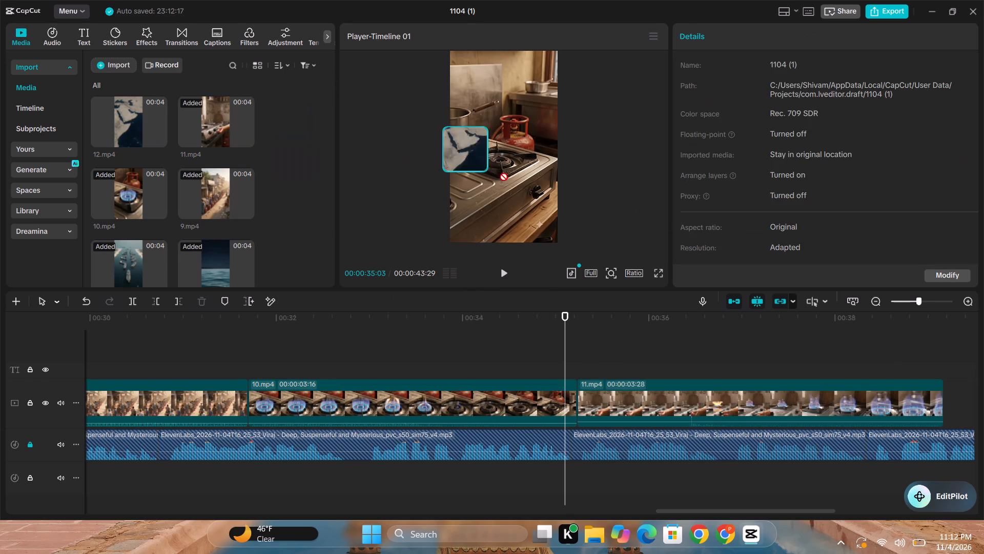
pyautogui.moveTo(500, 173); pyautogui.dragTo(957, 407)
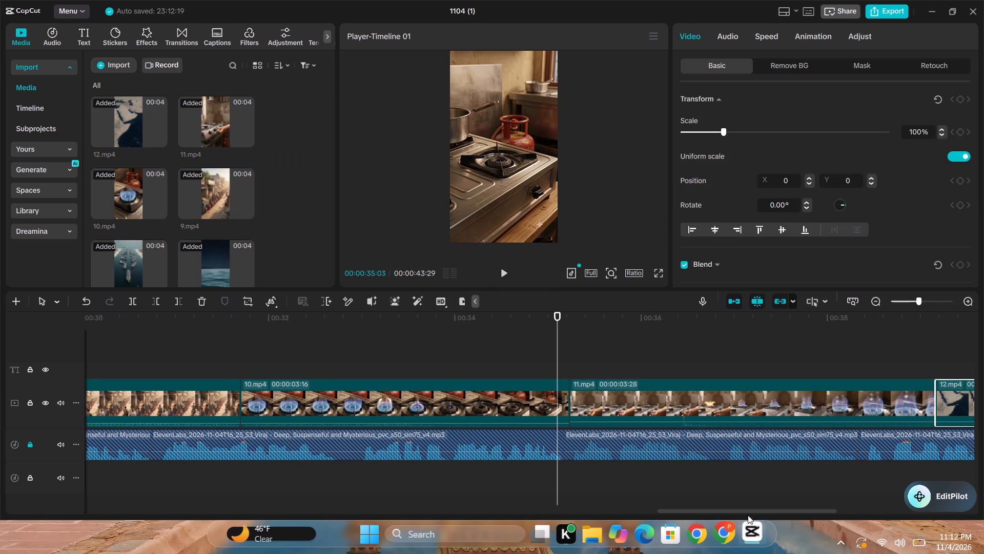
# Add a Black Fade transition between 10.mp4 and 11.mp4.
pyautogui.moveTo(748, 511); pyautogui.dragTo(730, 492)
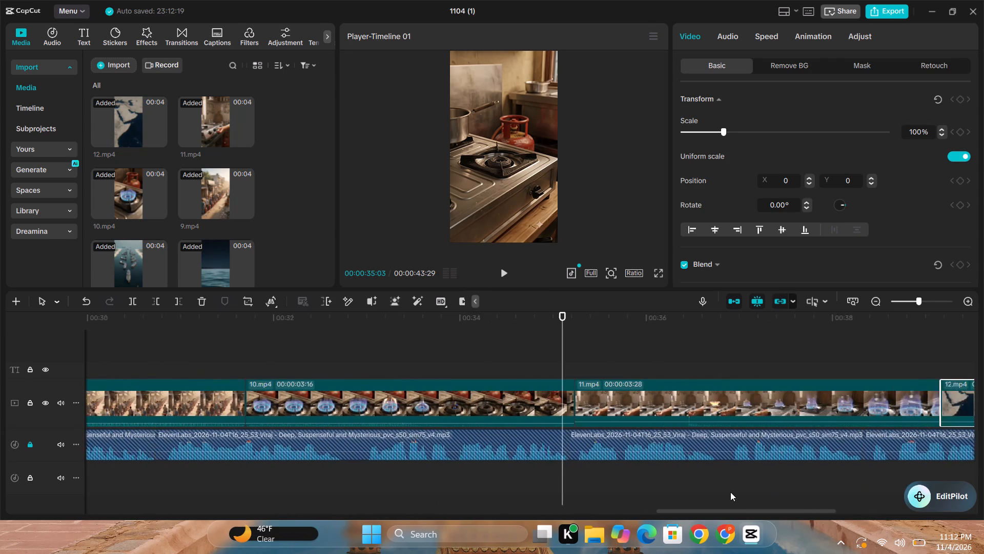
pyautogui.moveTo(730, 492); pyautogui.dragTo(744, 492)
pyautogui.click(176, 35)
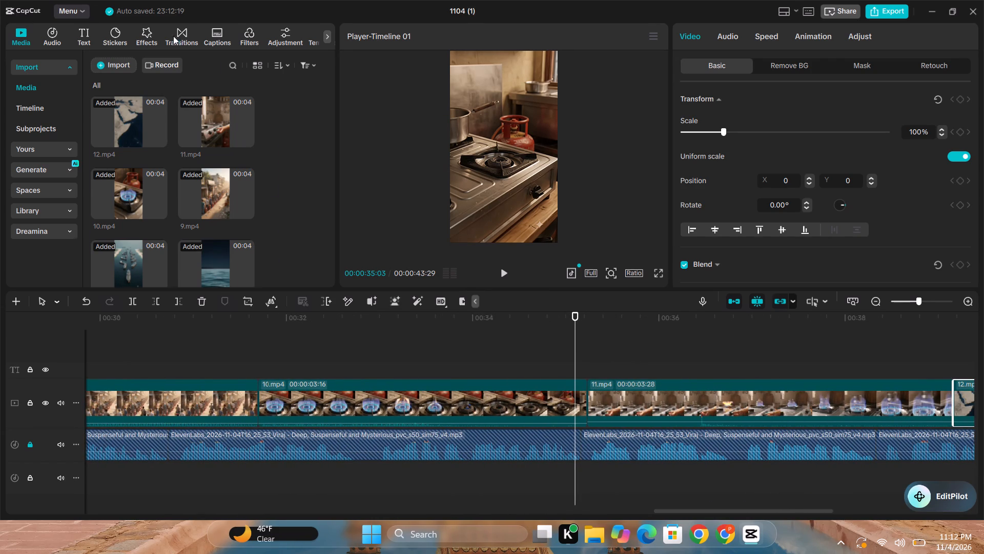
pyautogui.moveTo(237, 232); pyautogui.dragTo(584, 420)
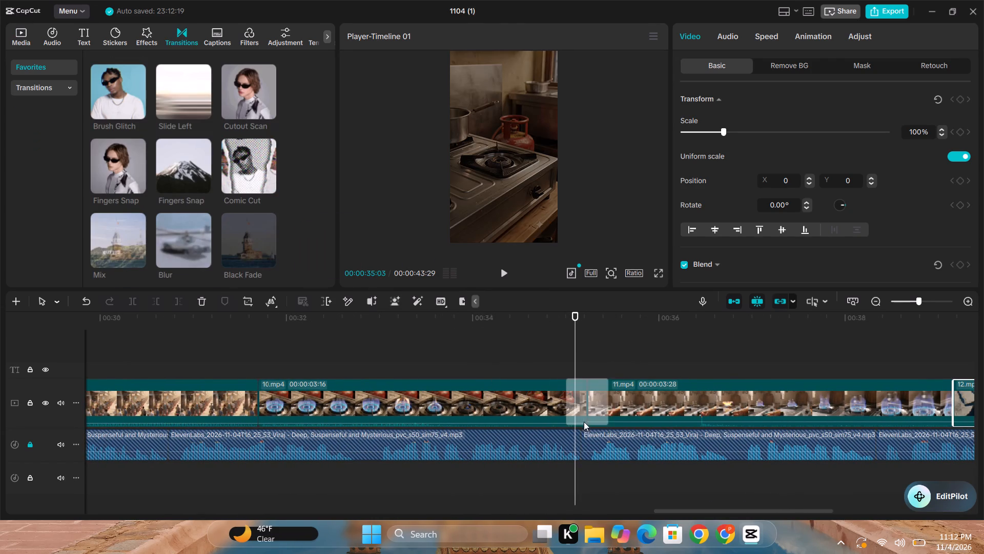
# Lower the volume of 11.mp4 on the main video track.
pyautogui.click(678, 398)
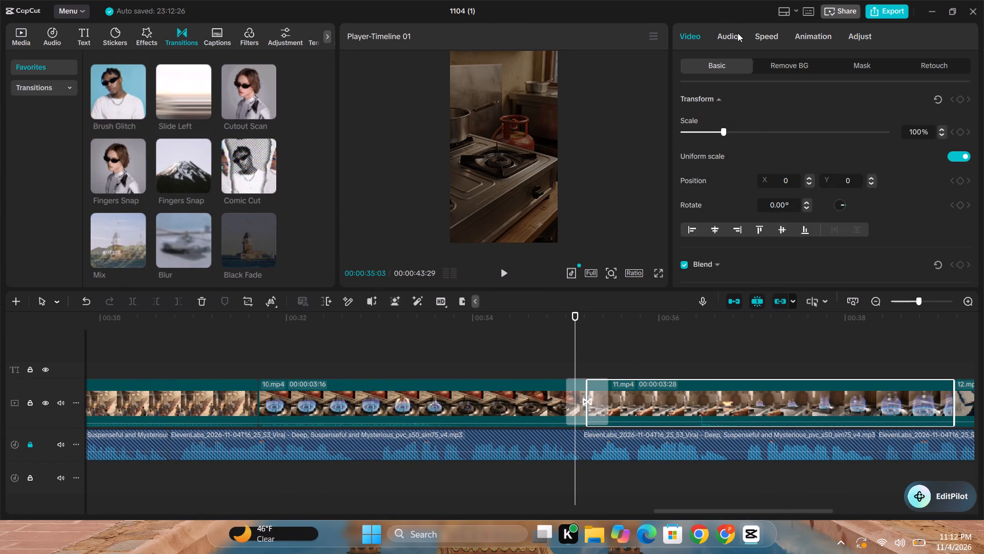
pyautogui.click(732, 33)
pyautogui.moveTo(837, 130); pyautogui.dragTo(828, 131)
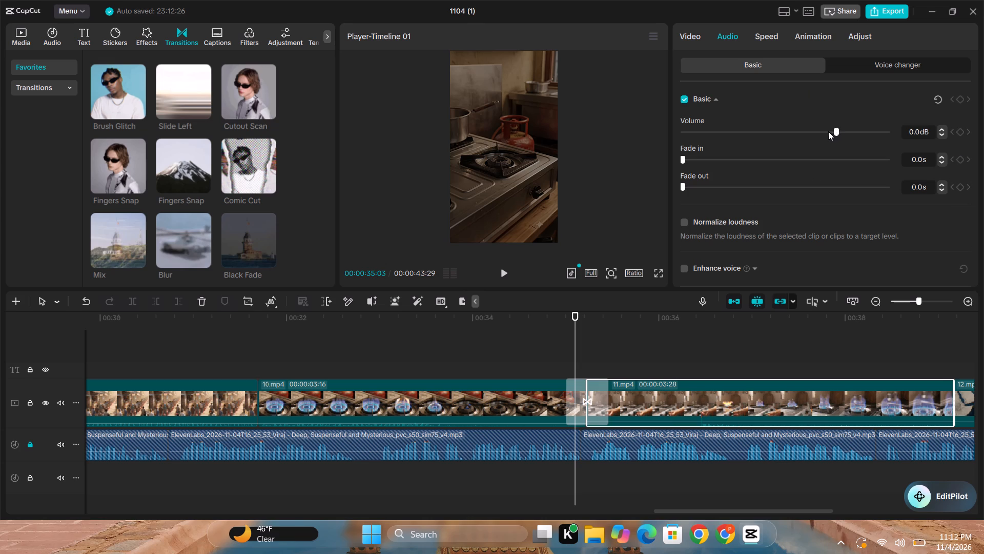
pyautogui.moveTo(828, 131); pyautogui.dragTo(812, 129)
# Lower the volume of 12.mp4 to -8.9 dB.
pyautogui.moveTo(741, 509); pyautogui.dragTo(816, 503)
pyautogui.click(816, 503)
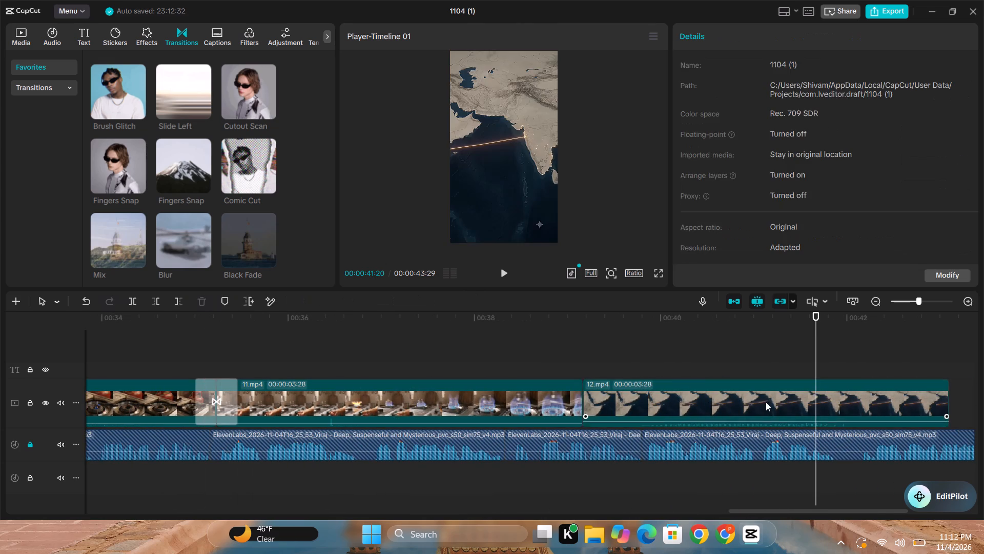
pyautogui.click(766, 399)
pyautogui.click(721, 34)
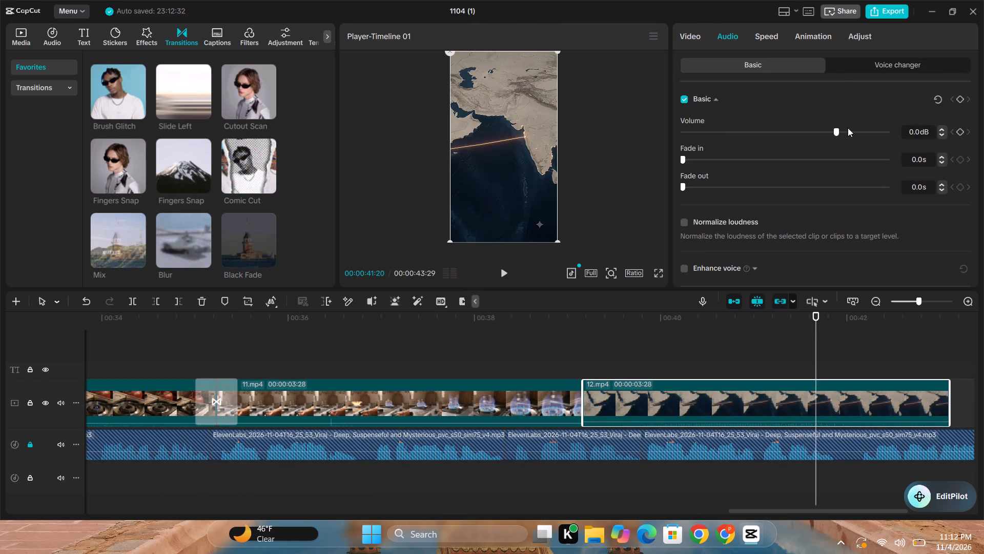
pyautogui.moveTo(832, 130); pyautogui.dragTo(811, 127)
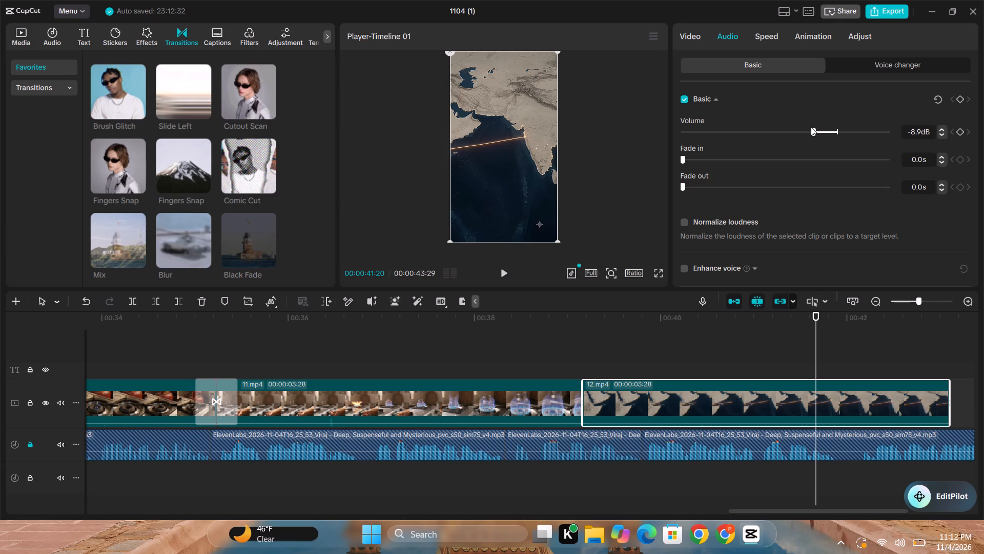
# Add a Mix transition between 11.mp4 and 12.mp4.
pyautogui.click(810, 511)
pyautogui.moveTo(117, 228); pyautogui.dragTo(589, 330)
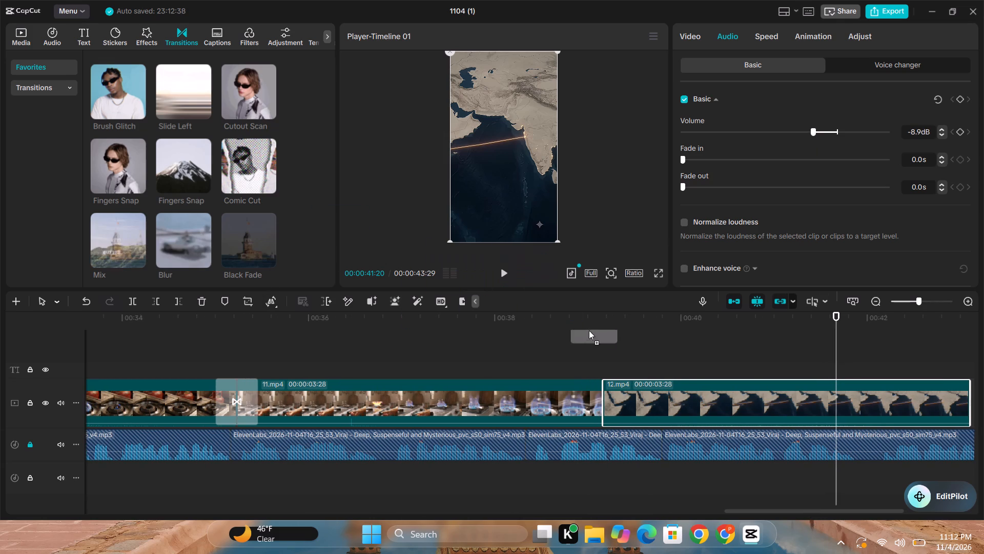
pyautogui.moveTo(589, 330); pyautogui.dragTo(588, 388)
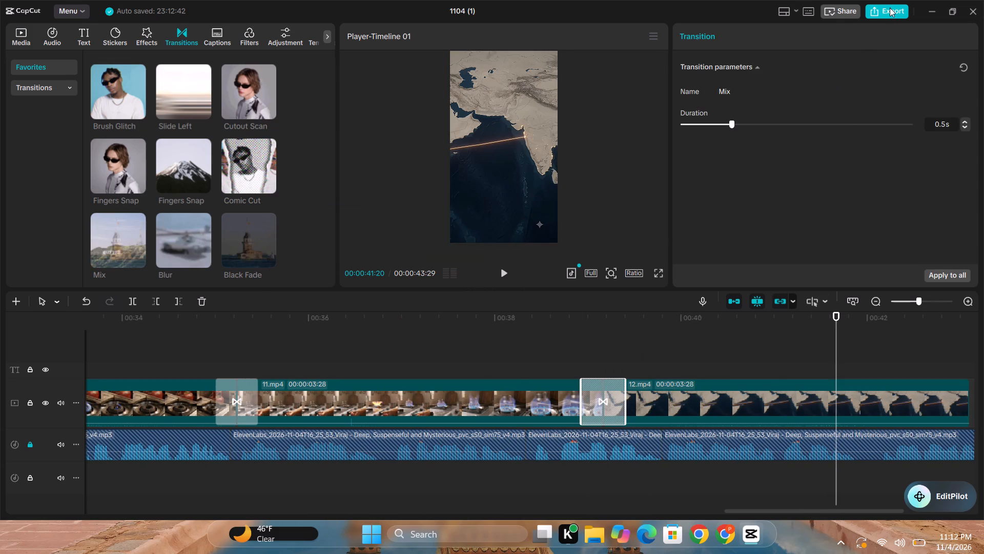
# Play back the opening of the assembled video.
pyautogui.click(890, 7)
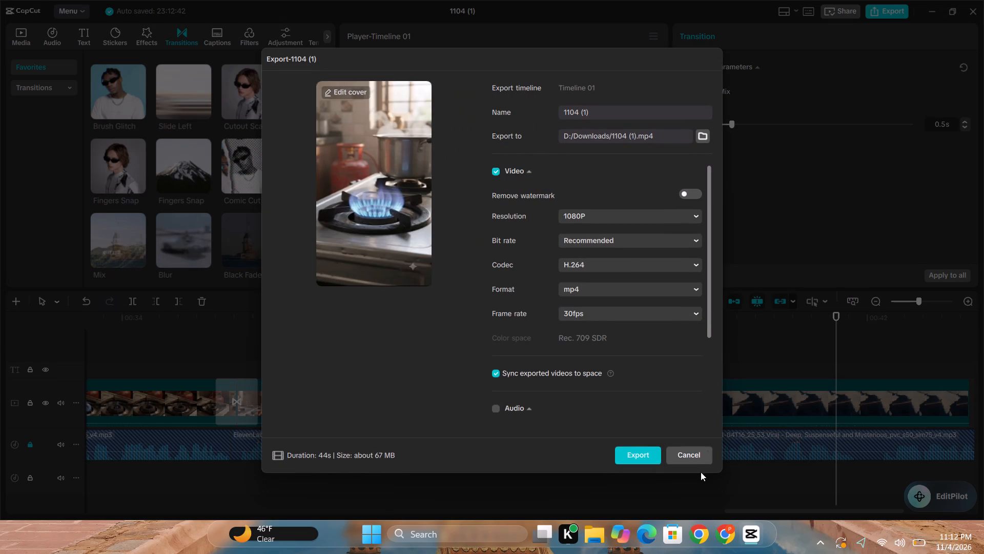
pyautogui.click(699, 460)
pyautogui.click(784, 362)
pyautogui.click(505, 268)
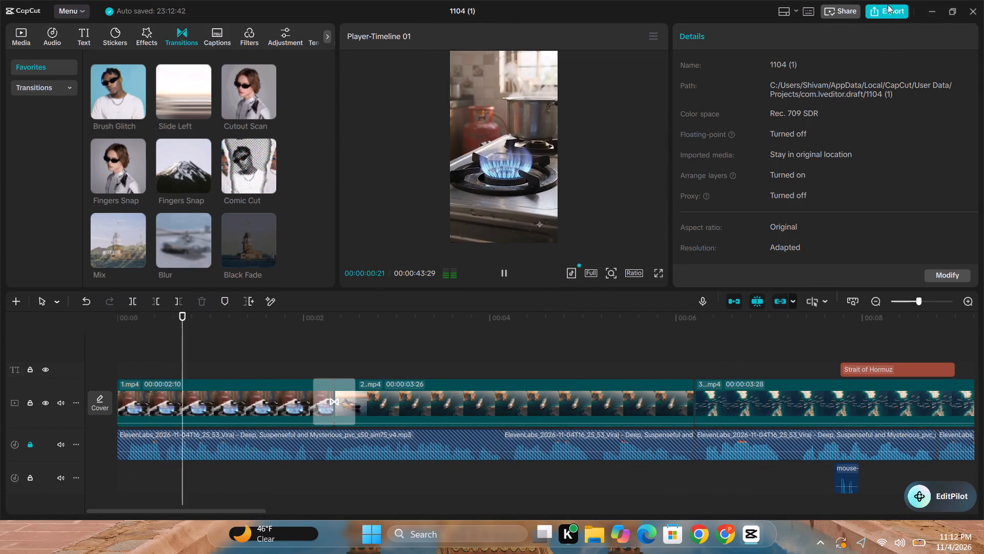
# Export the video as 1104 (1) to D:/Downloads in 1080P, H.264, mp4 at 30fps, without sharing it.
pyautogui.click(888, 5)
pyautogui.click(639, 459)
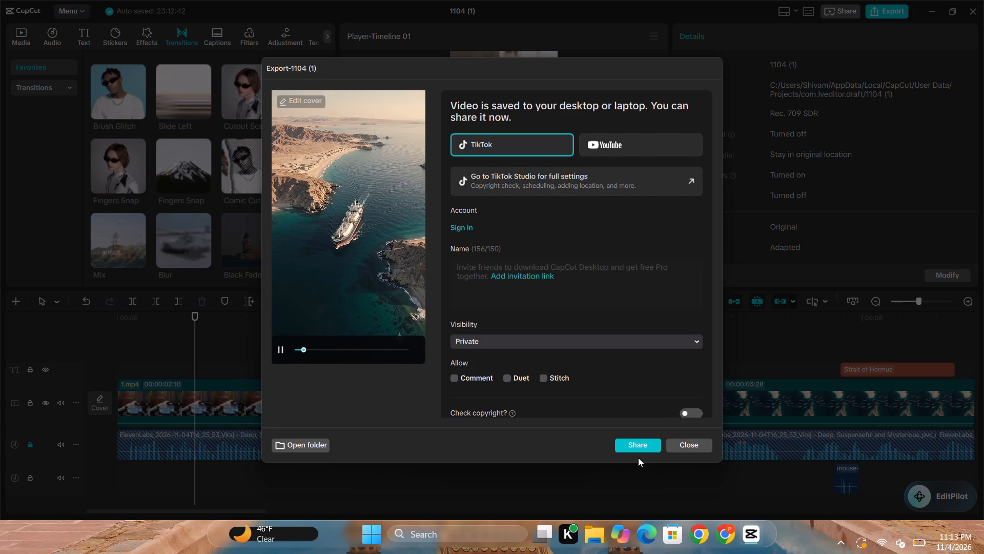
pyautogui.click(699, 444)
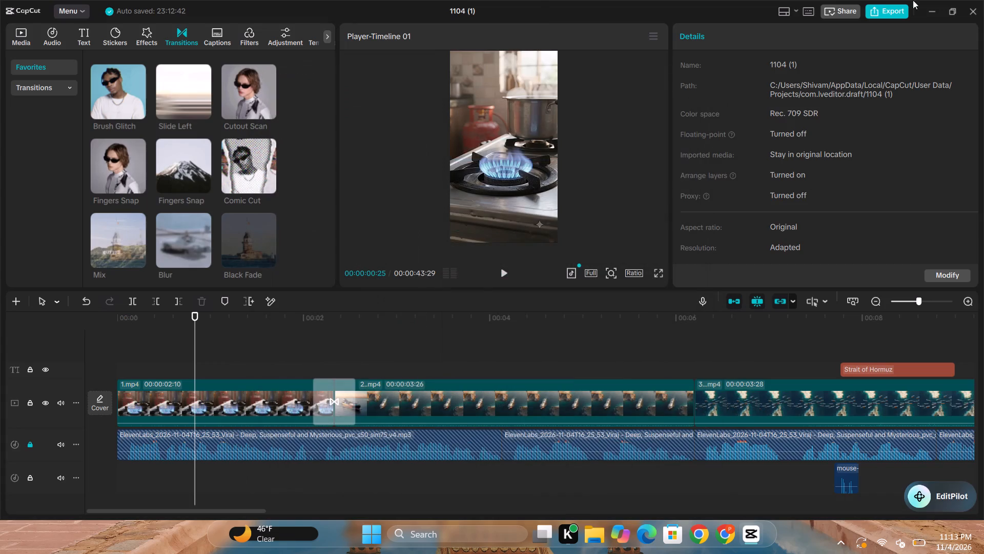